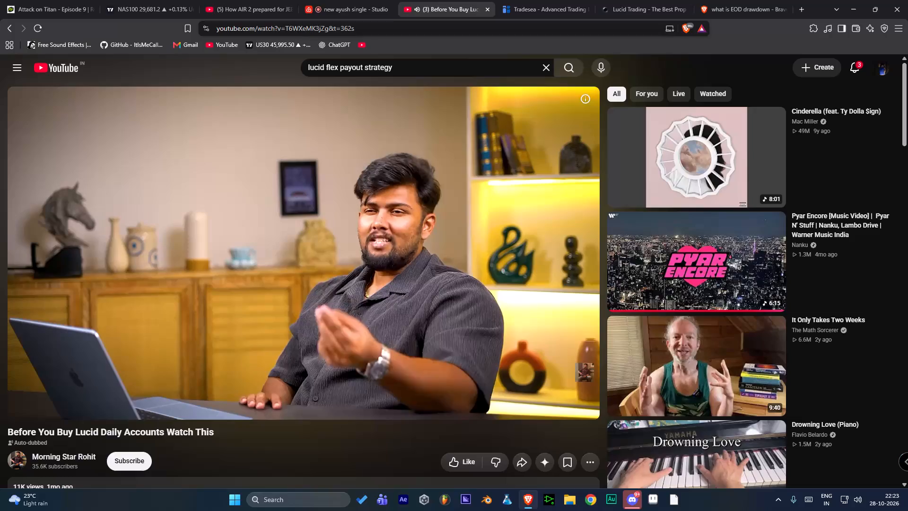
Pause the YouTube video and check the funded rules of the 25K Flex plan on the Lucid Trading site.
left_click(339, 140)
left_click(548, 0)
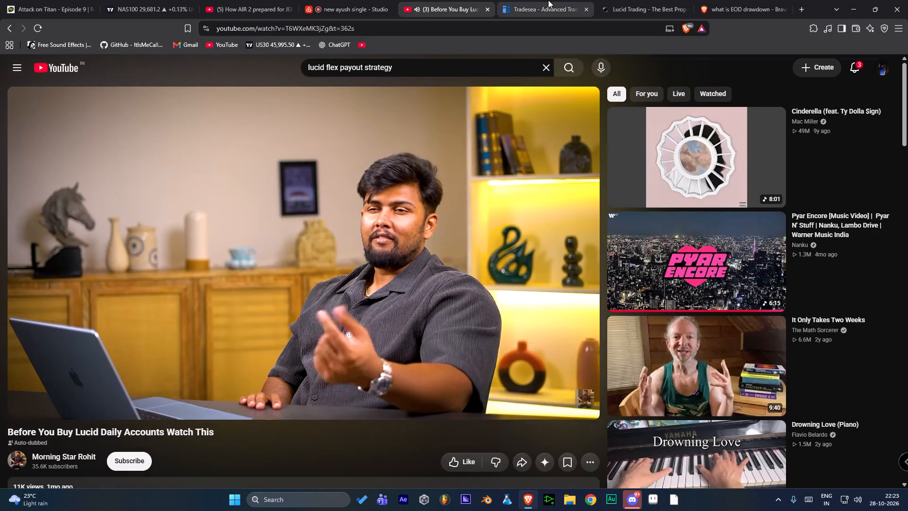
left_click(624, 0)
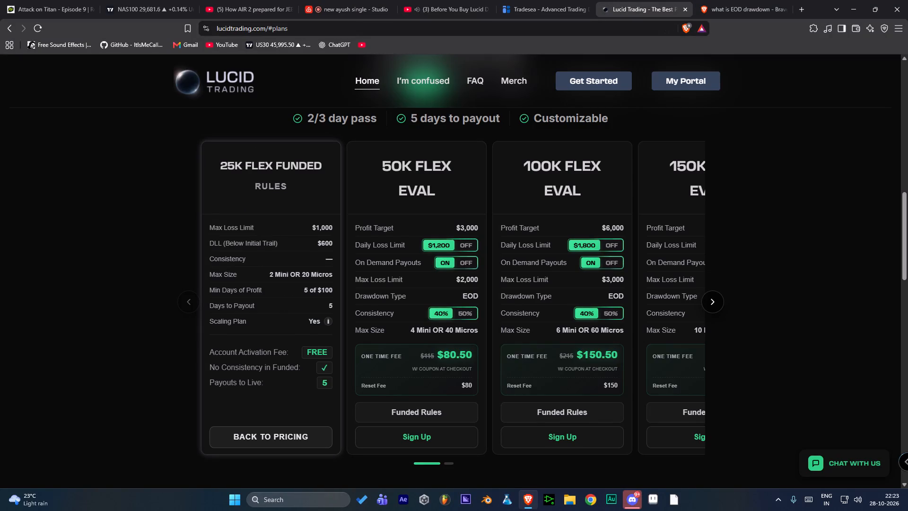
scroll(245, 292, "up", 1)
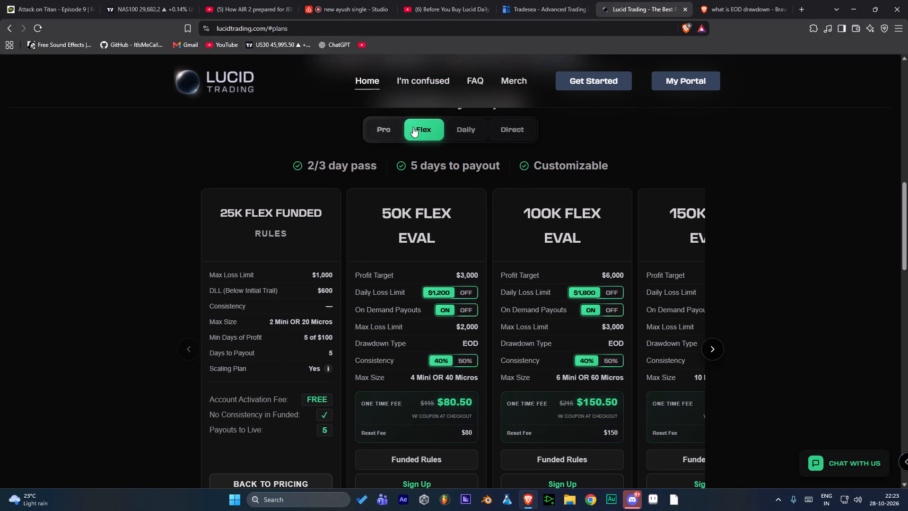
left_click(433, 134)
scroll(382, 202, "down", 1)
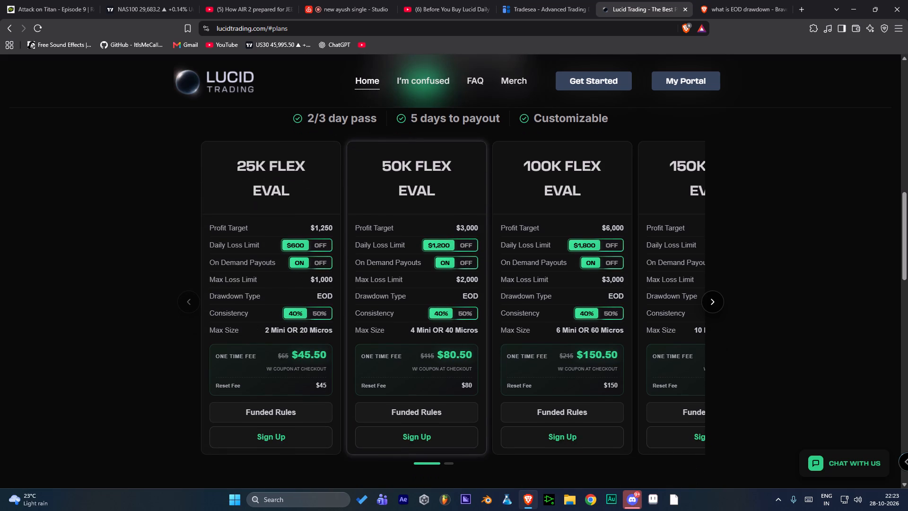
left_click(277, 408)
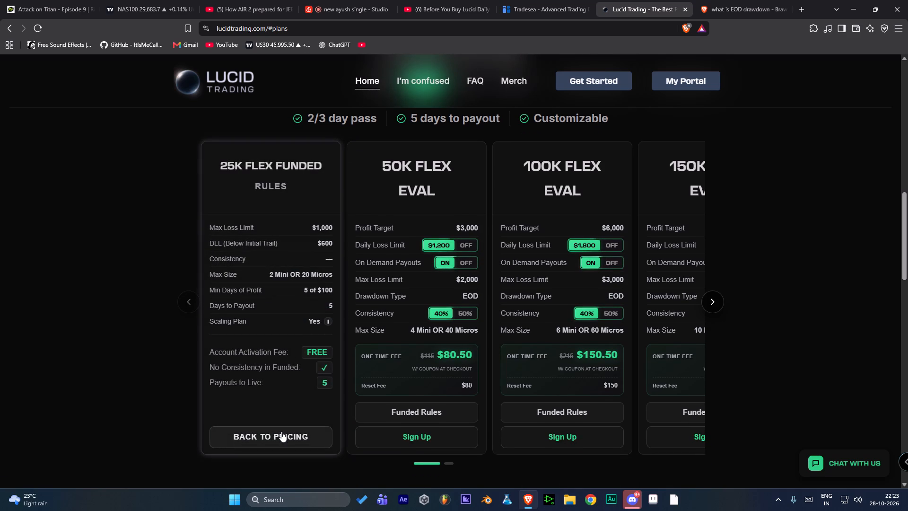
left_click(281, 437)
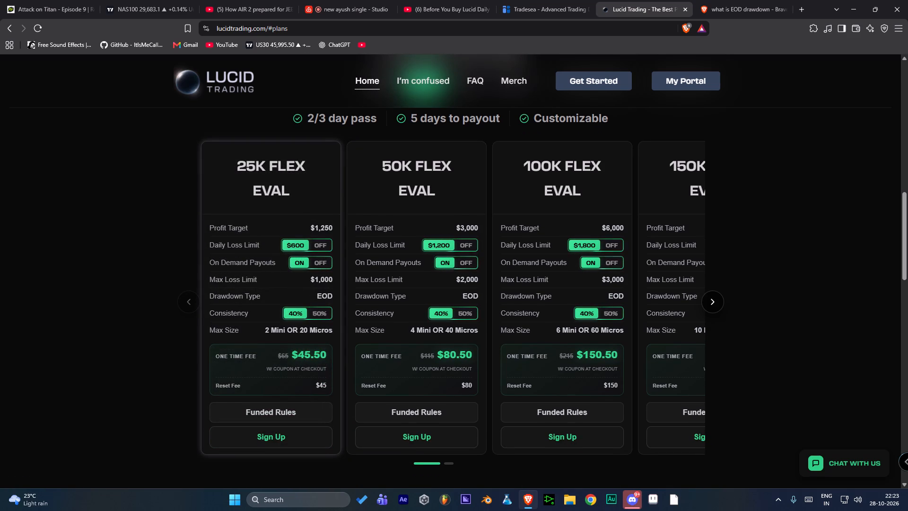
Set the 25K Flex evaluation's consistency option to 50% and review the plan's terms.
left_click(321, 317)
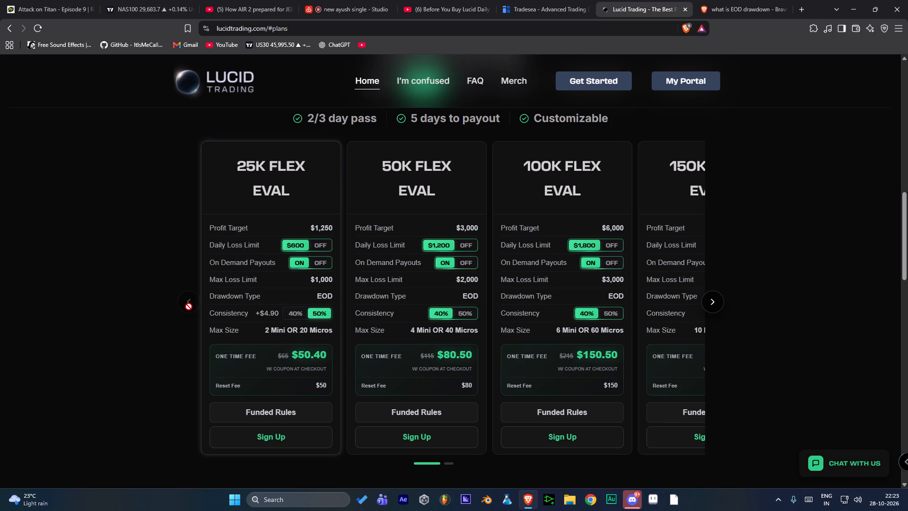
scroll(189, 307, "up", 1)
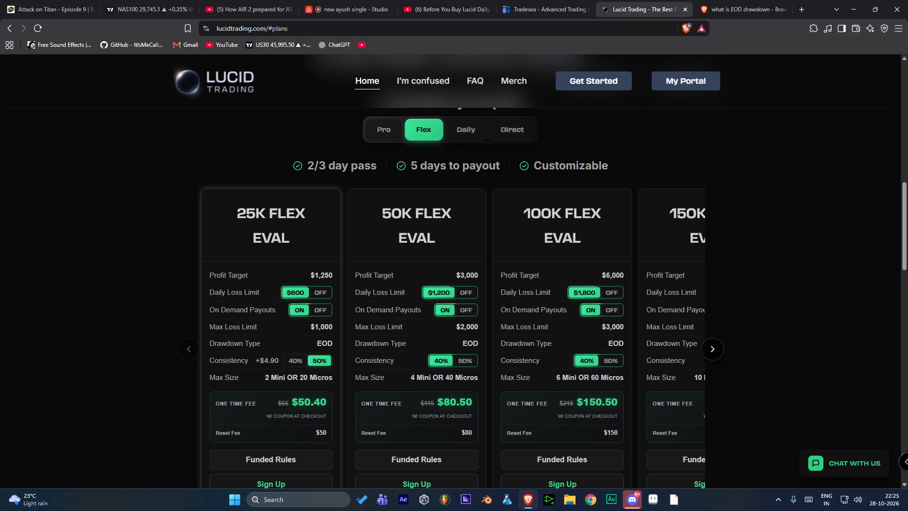
scroll(309, 238, "down", 1)
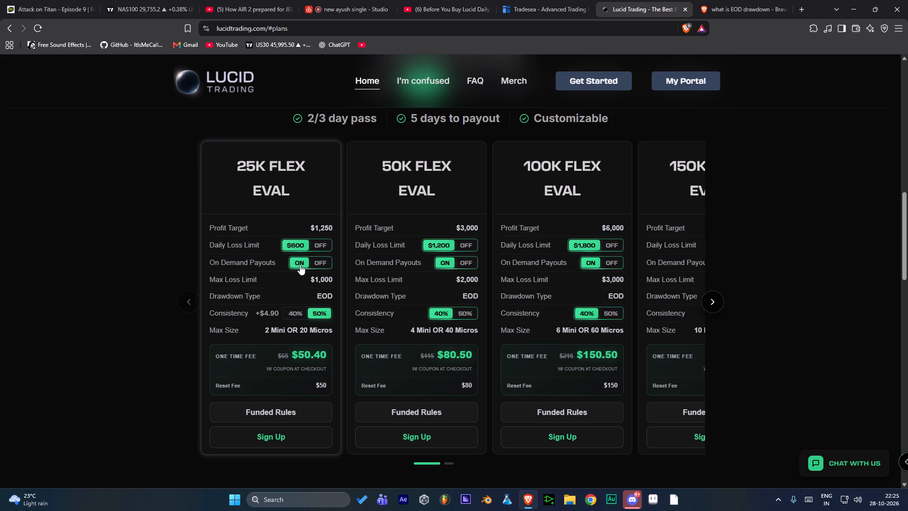
scroll(321, 239, "up", 1)
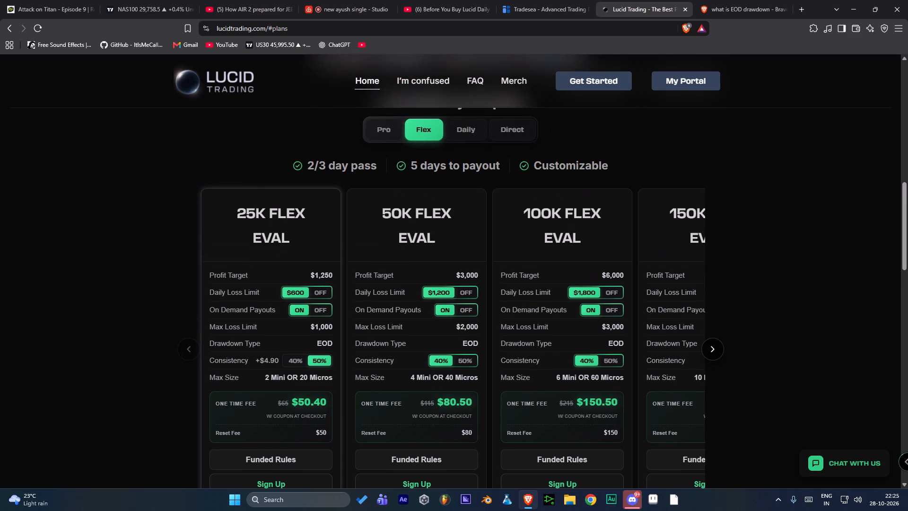
Search YouTube again for "lucid flex payout strategy" and skim the preview of "How To Pass A LUCID FLEX Account FAST!!".
left_click(451, 0)
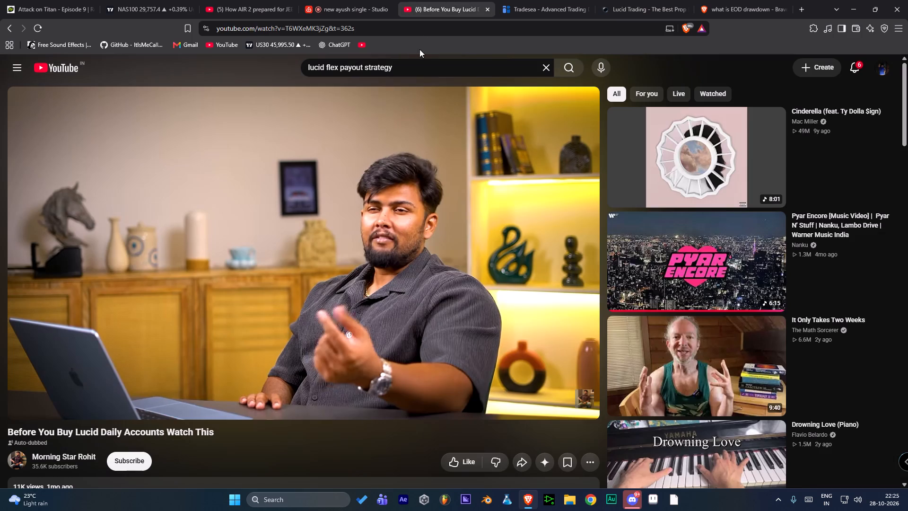
left_click(565, 67)
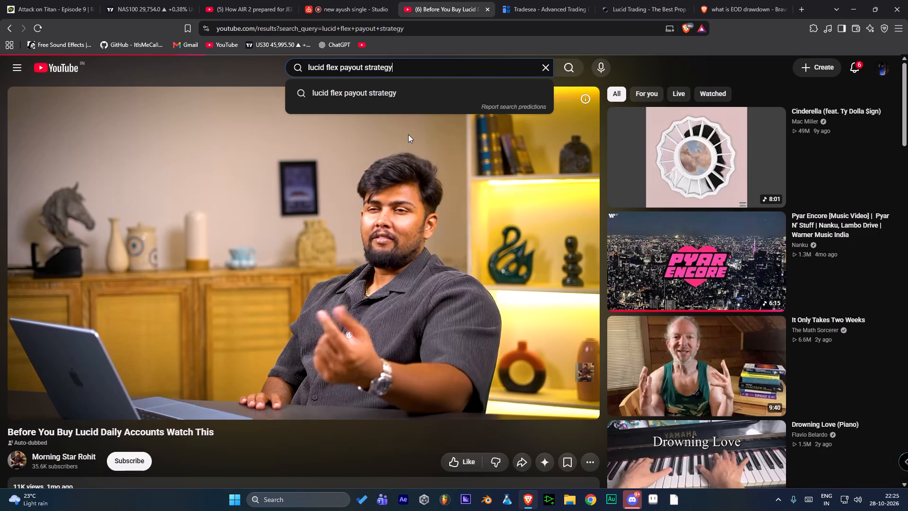
scroll(375, 230, "down", 5)
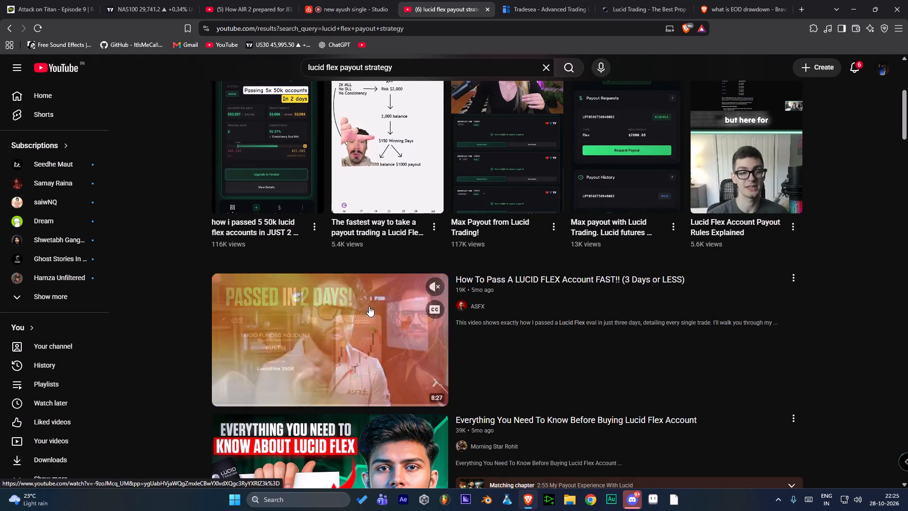
left_click(282, 401)
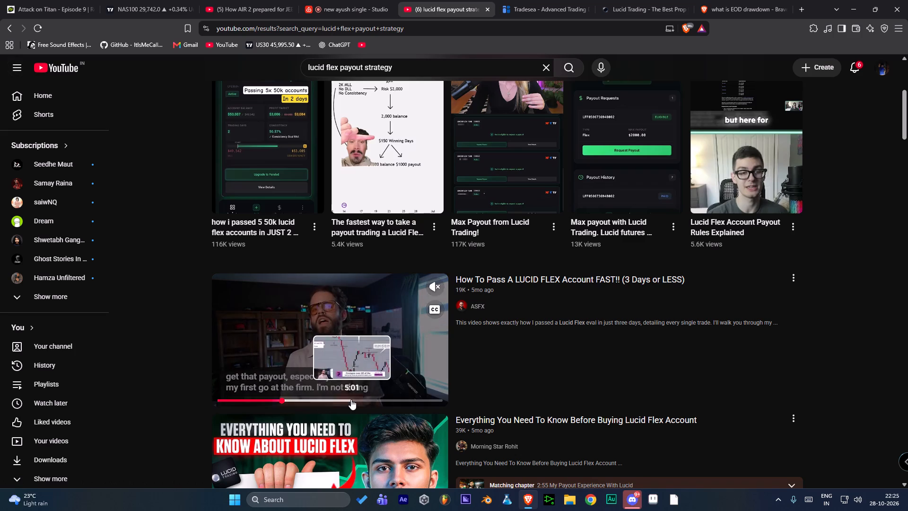
left_click(351, 399)
left_click(388, 399)
Switch to the Tradesea charts and delete the short position drawing from the E-mini Nasdaq-100 chart.
left_click(616, 0)
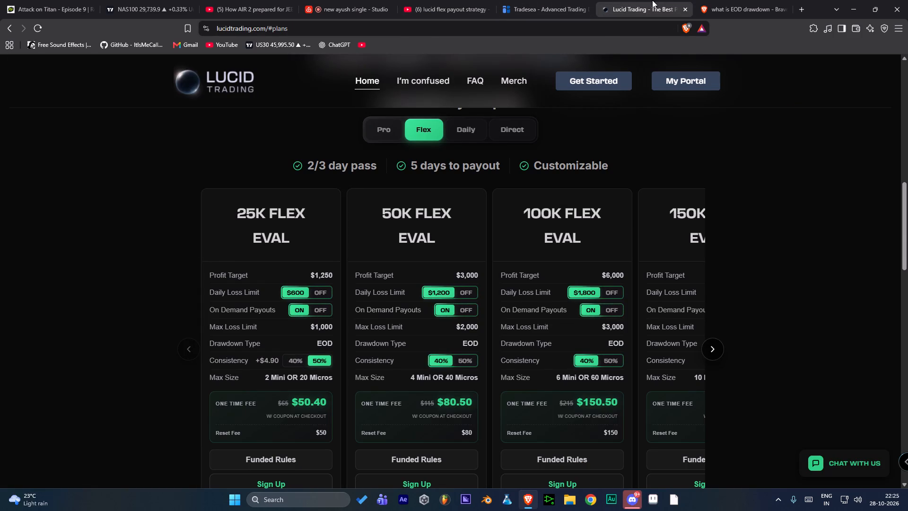
left_click(568, 0)
left_click_drag(647, 327, 627, 331)
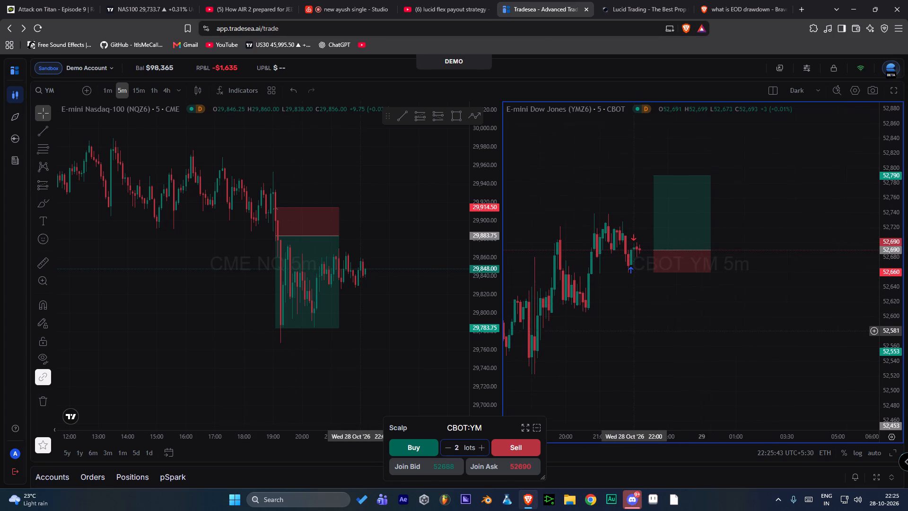
left_click_drag(627, 331, 604, 331)
left_click(328, 151)
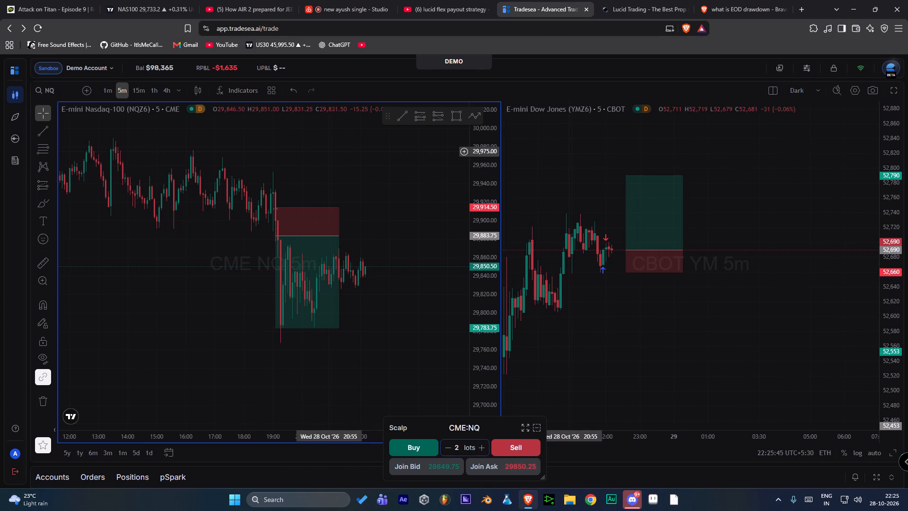
left_click(282, 139)
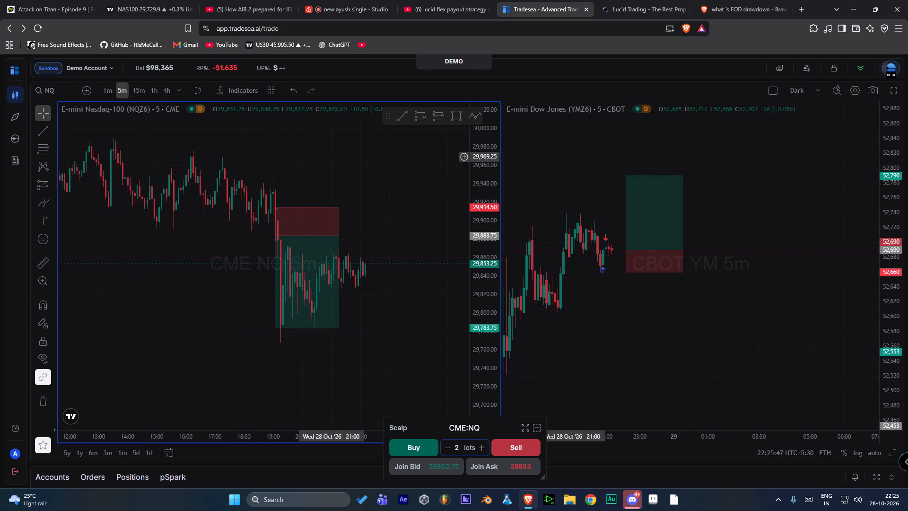
left_click_drag(491, 215, 493, 190)
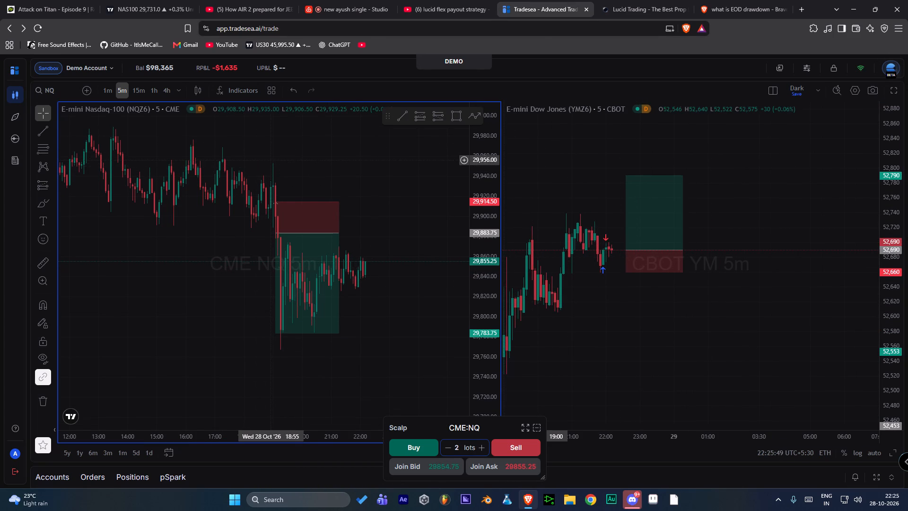
triple_click(234, 141)
left_click(234, 141)
triple_click(134, 253)
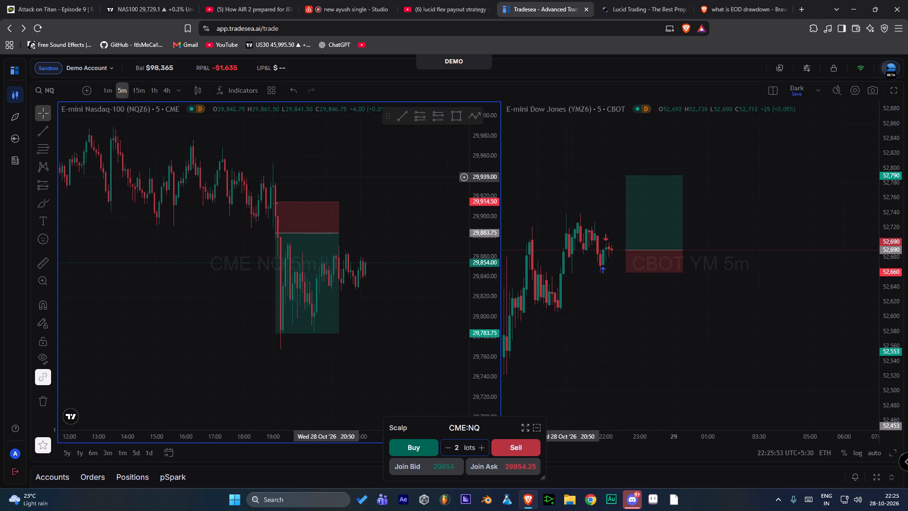
left_click(319, 161)
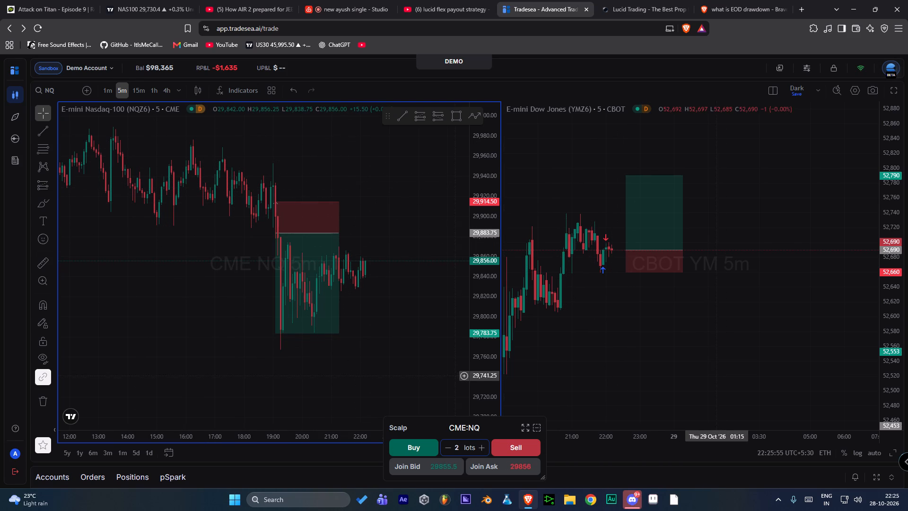
left_click(344, 292)
left_click(328, 288)
left_click(596, 111)
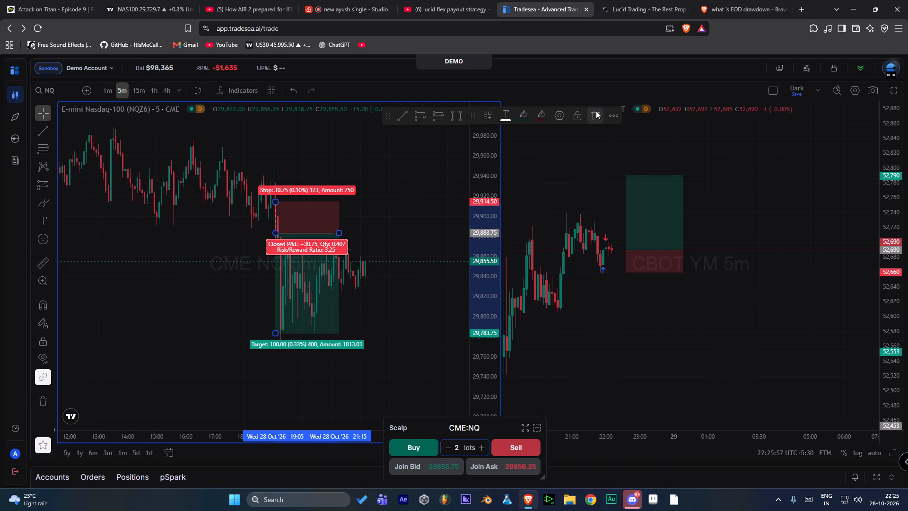
Buy 2 lots of CME:NQ at market in the demo account.
left_click(420, 444)
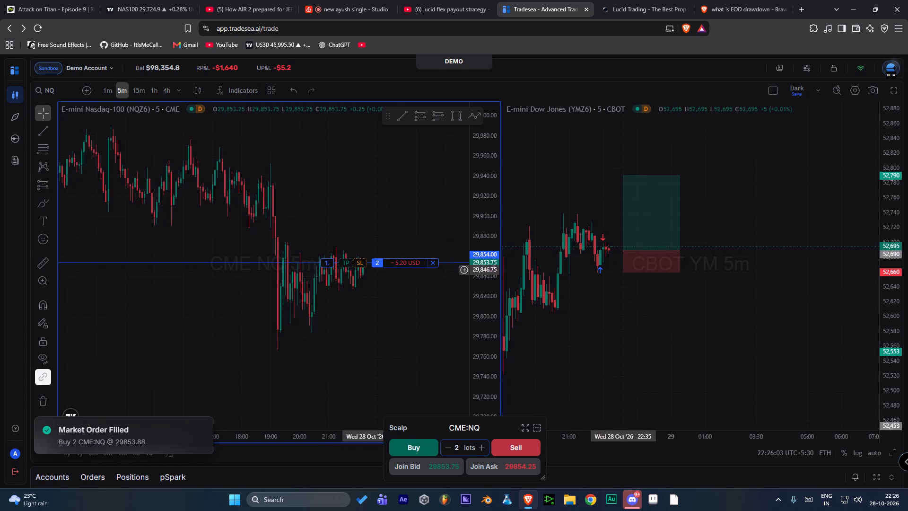
Attach a take profit at 29,904.75 and a stop loss at 29,823.75 to the open NQ position.
left_click_drag(345, 262, 334, 210)
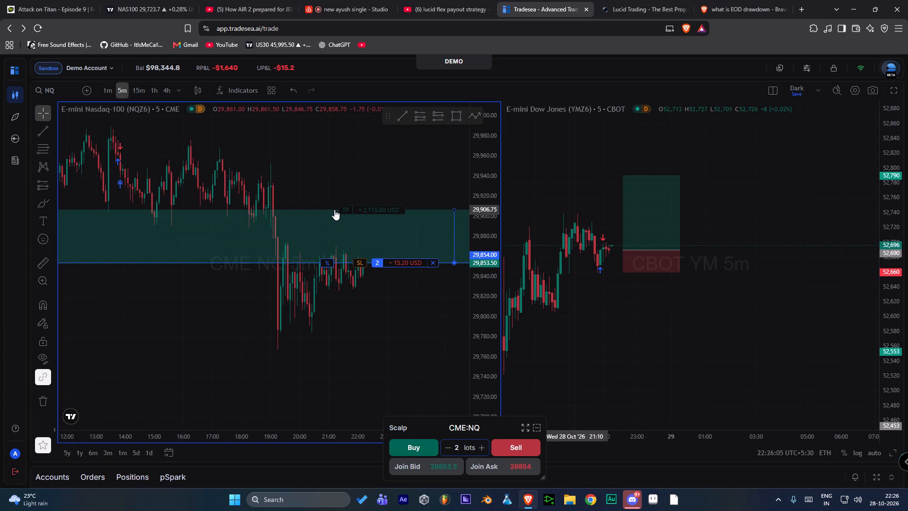
left_click_drag(334, 210, 235, 213)
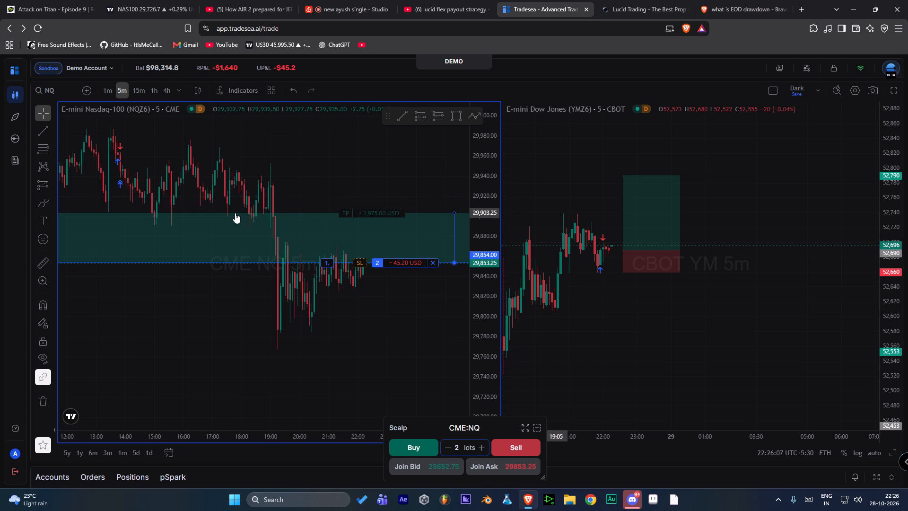
left_click_drag(235, 213, 227, 219)
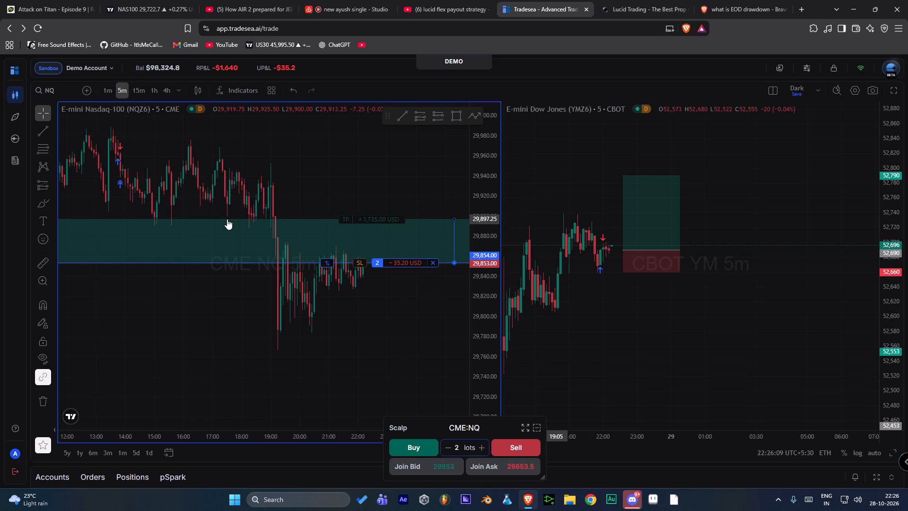
left_click_drag(227, 219, 218, 226)
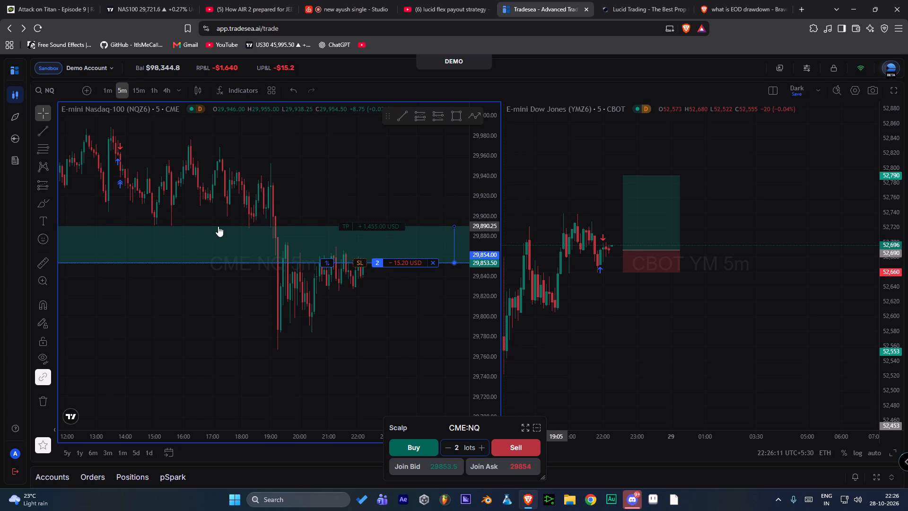
left_click_drag(218, 226, 192, 220)
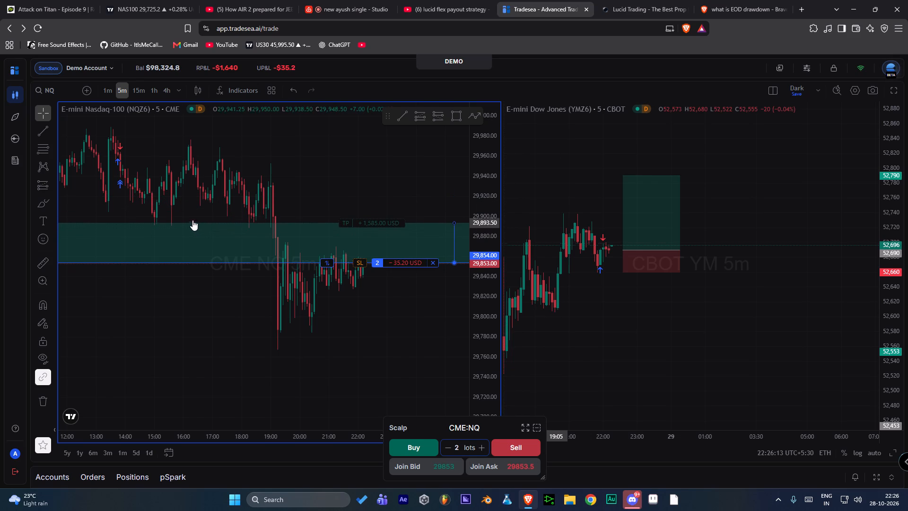
left_click_drag(192, 220, 188, 211)
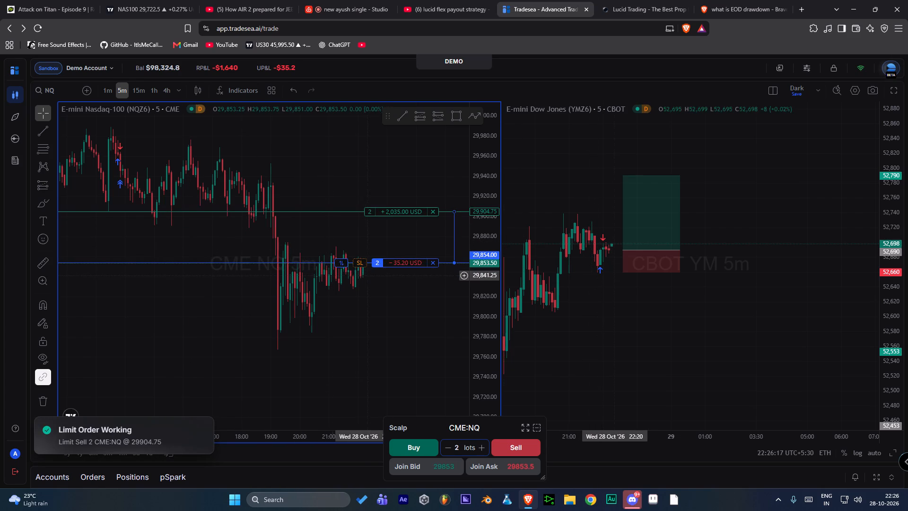
left_click_drag(358, 264, 362, 293)
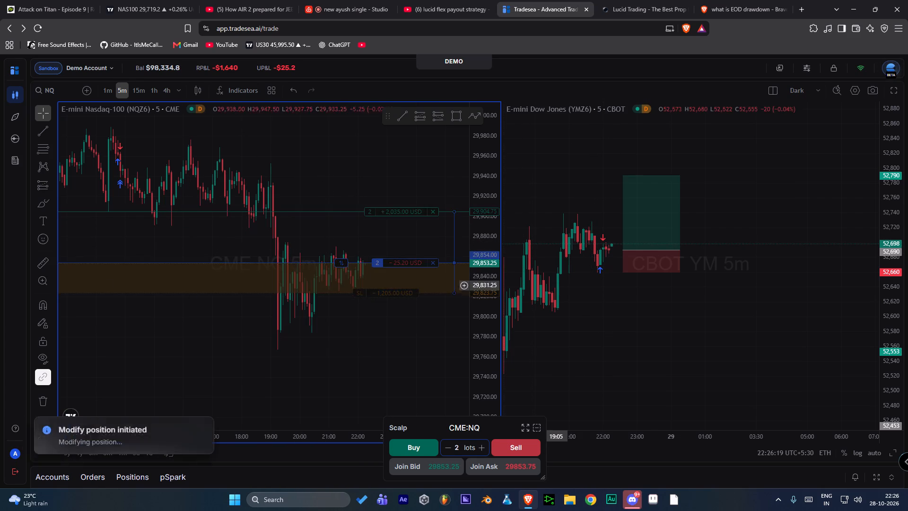
Draw a long position on the NQ chart with entry at about 29,854, and raise its target to about 29,924.5.
left_click(40, 185)
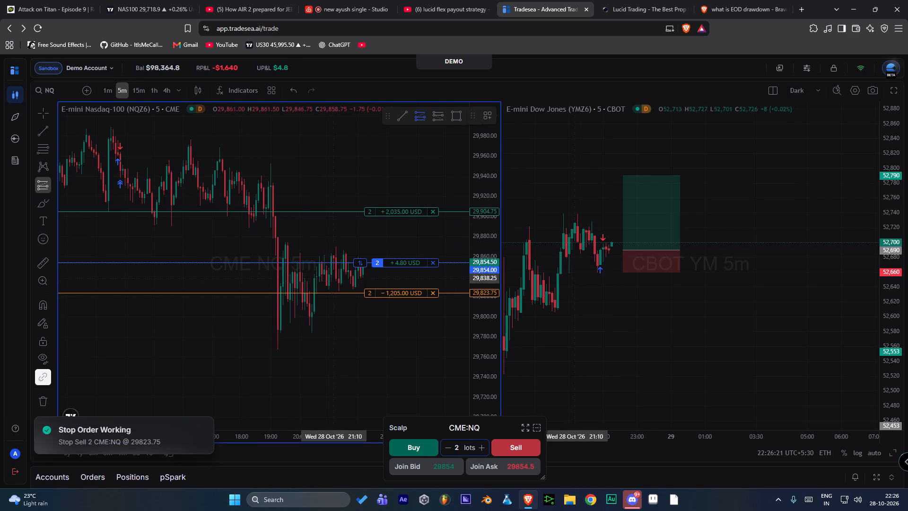
left_click(342, 262)
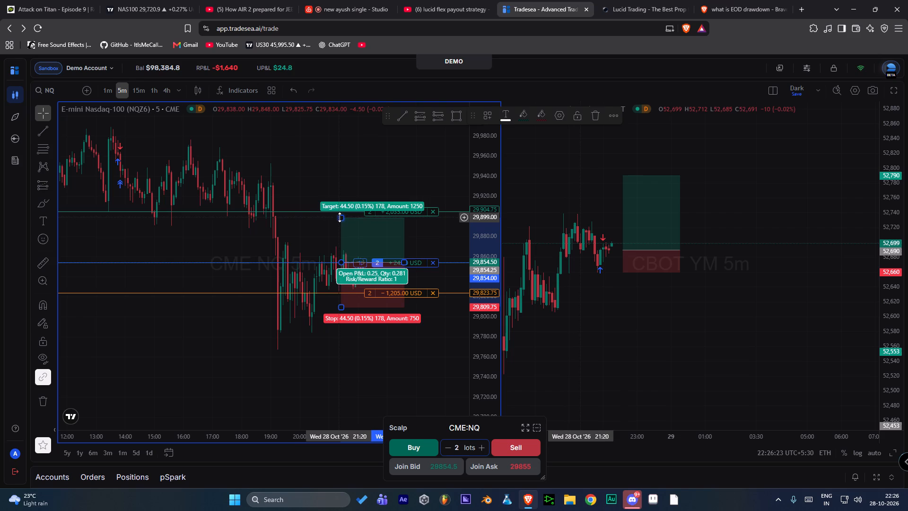
left_click_drag(340, 217, 328, 189)
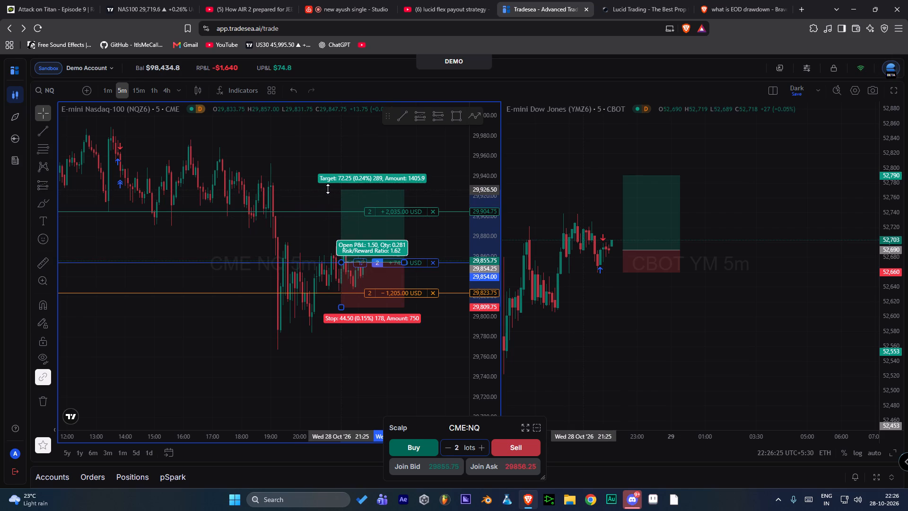
left_click_drag(328, 189, 336, 192)
Show the demo account's open positions to inspect the CME:NQ trade.
left_click(132, 476)
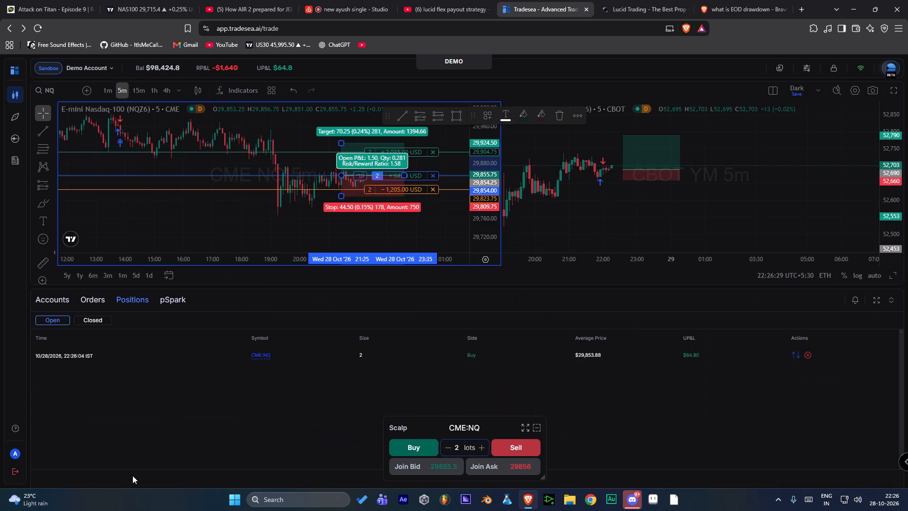
left_click(207, 423)
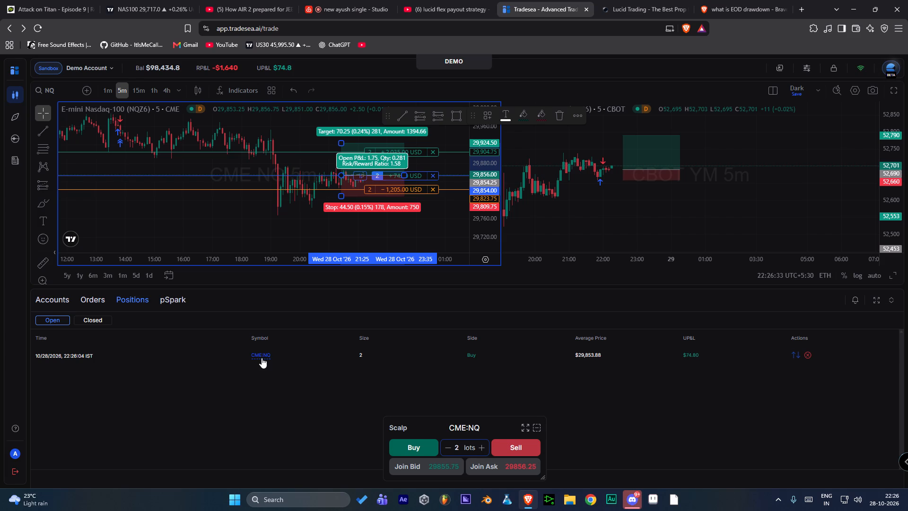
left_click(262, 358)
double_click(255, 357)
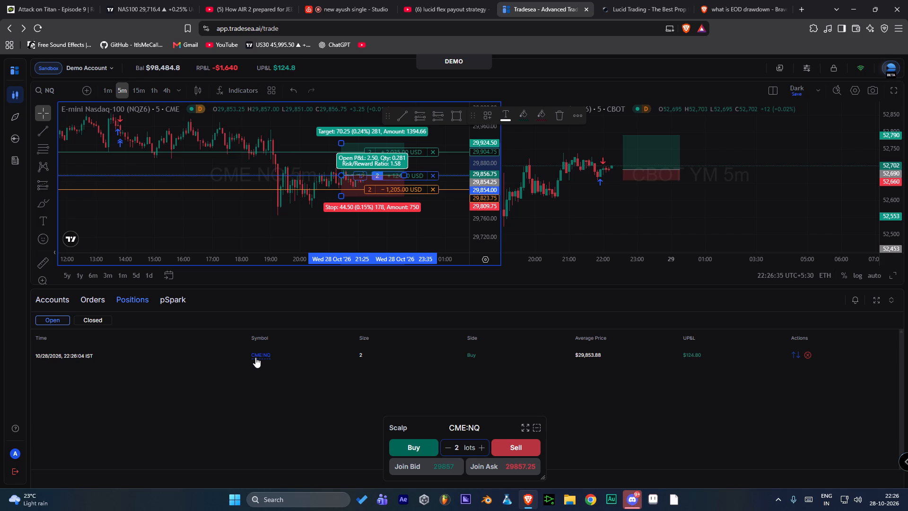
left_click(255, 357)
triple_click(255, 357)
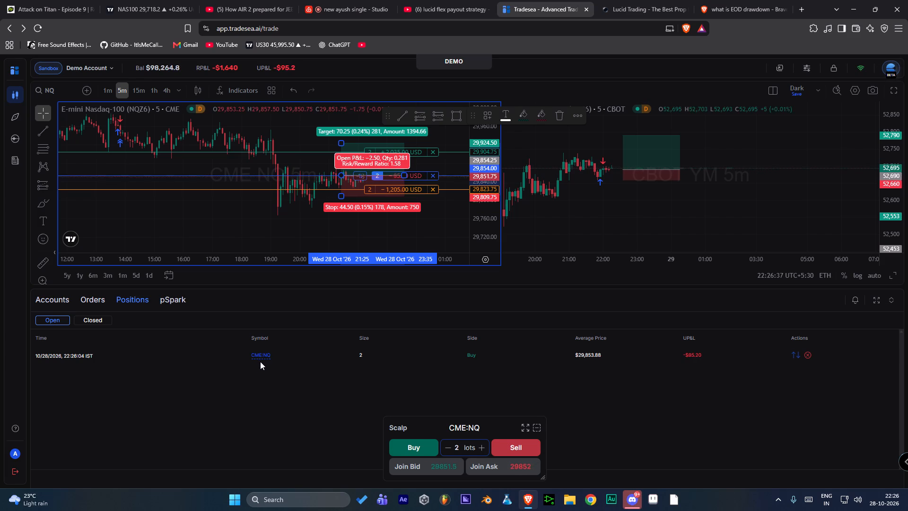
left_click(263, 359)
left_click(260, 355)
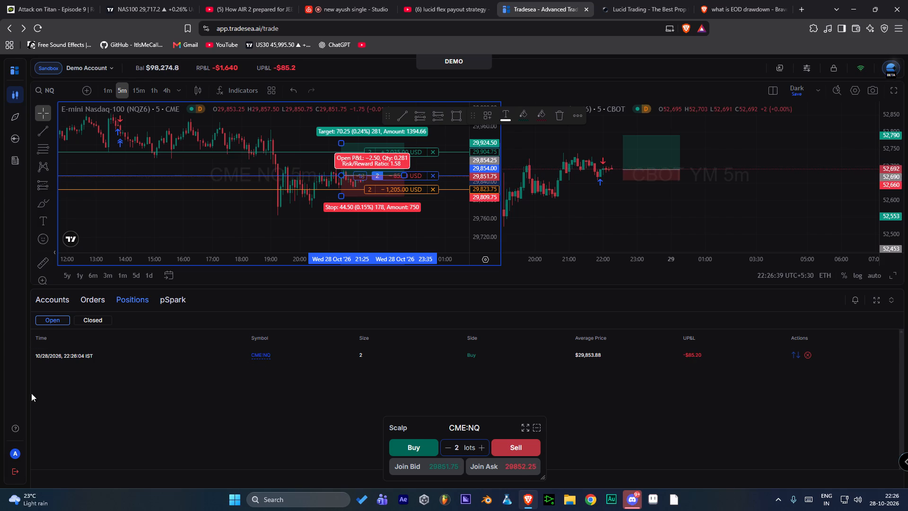
Hide the positions list to enlarge the charts, and deselect the long position drawing on the NQ chart.
left_click(122, 301)
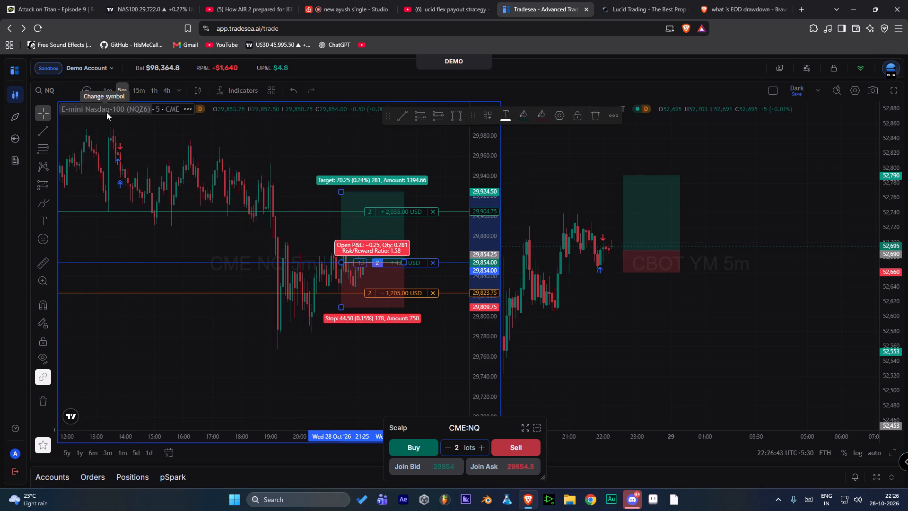
left_click(552, 174)
left_click(375, 156)
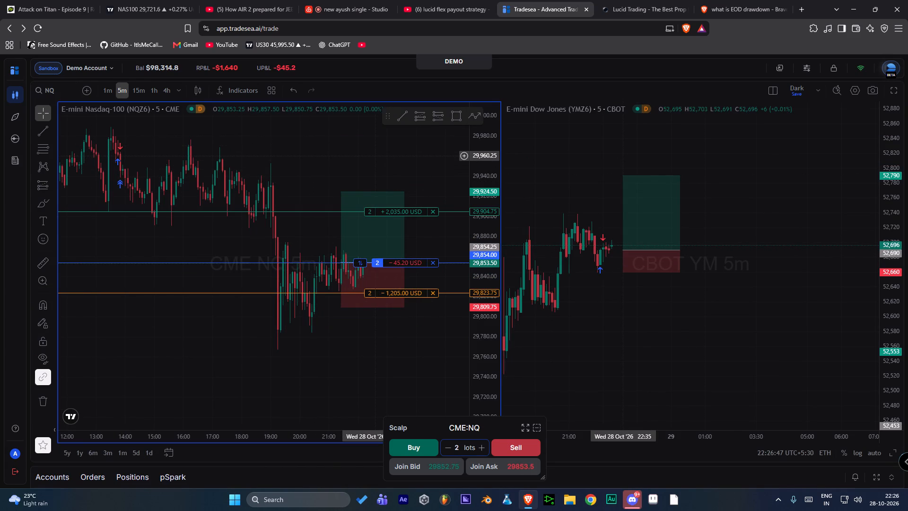
double_click(289, 161)
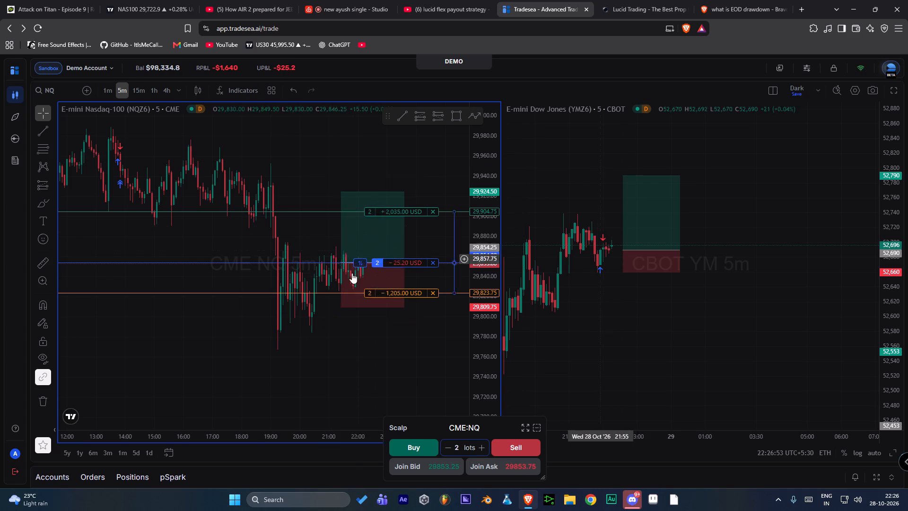
Raise the stop level of the NQ long position drawing to about 29,824.25.
left_click(342, 311)
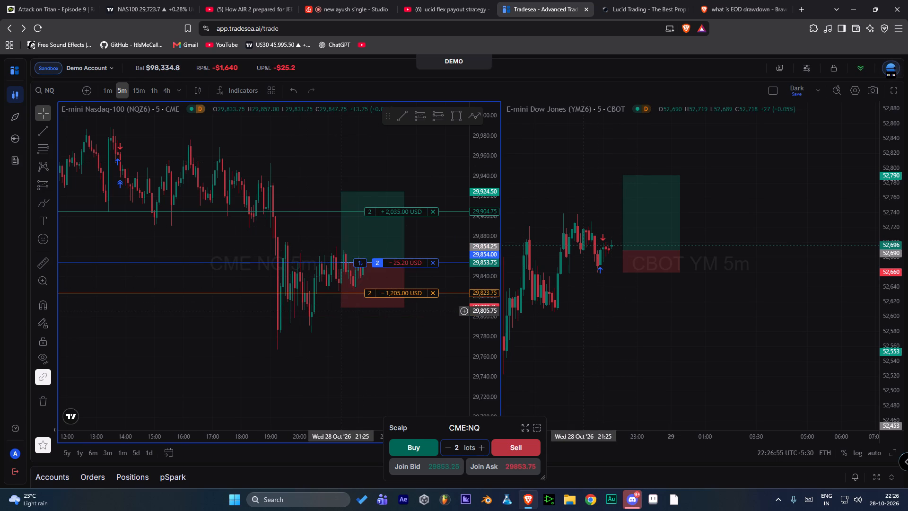
left_click_drag(343, 309, 323, 292)
Move the open NQ trade's stop loss order to 29,823.25 and its take profit order to 29,924.50.
left_click(416, 292)
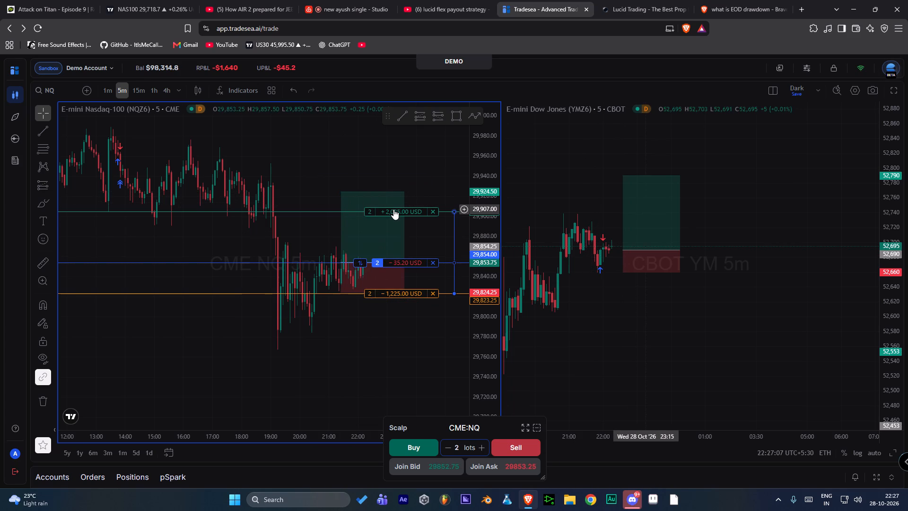
left_click_drag(397, 211, 408, 192)
Check the Flex eval plan limits on the Lucid Trading site, and return to Tradesea.
left_click(630, 0)
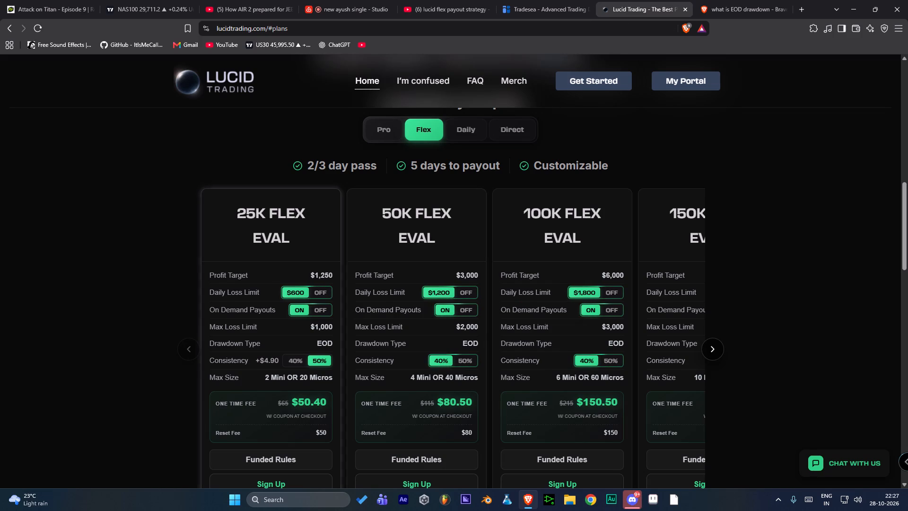
left_click(561, 0)
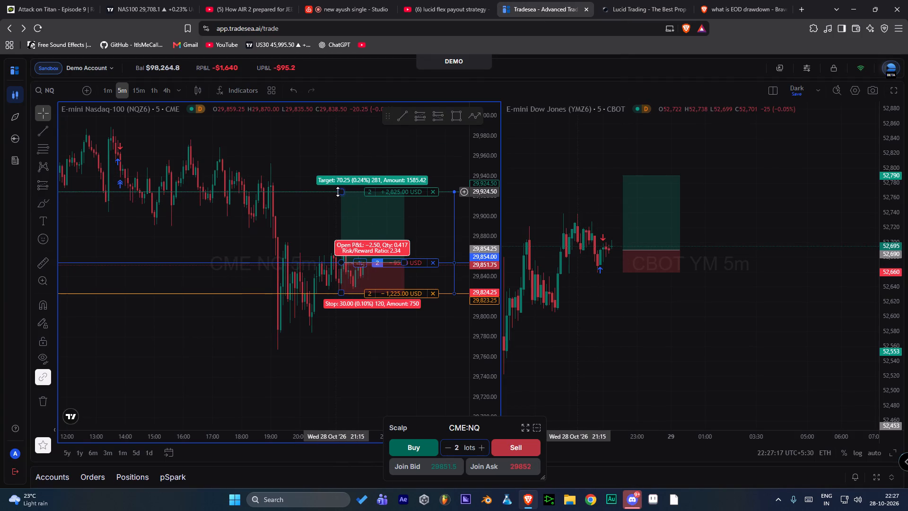
Raise the target of the NQ long position drawing to about 29,935.
left_click_drag(338, 192, 323, 183)
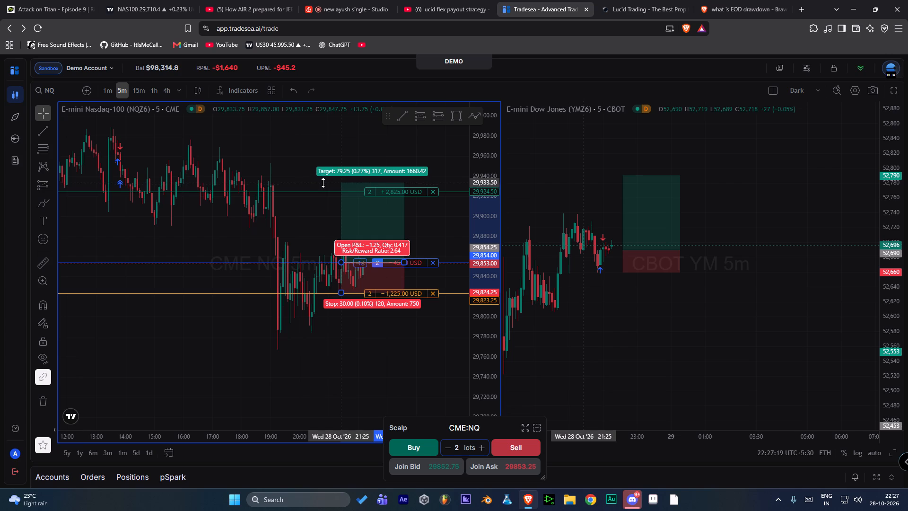
left_click_drag(323, 183, 320, 181)
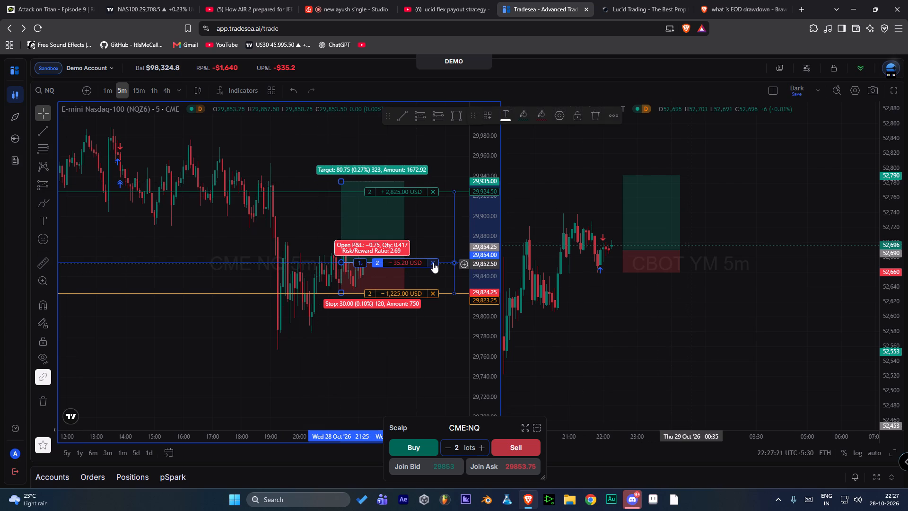
Close the open 2-lot CME:NQ position at market.
left_click(434, 262)
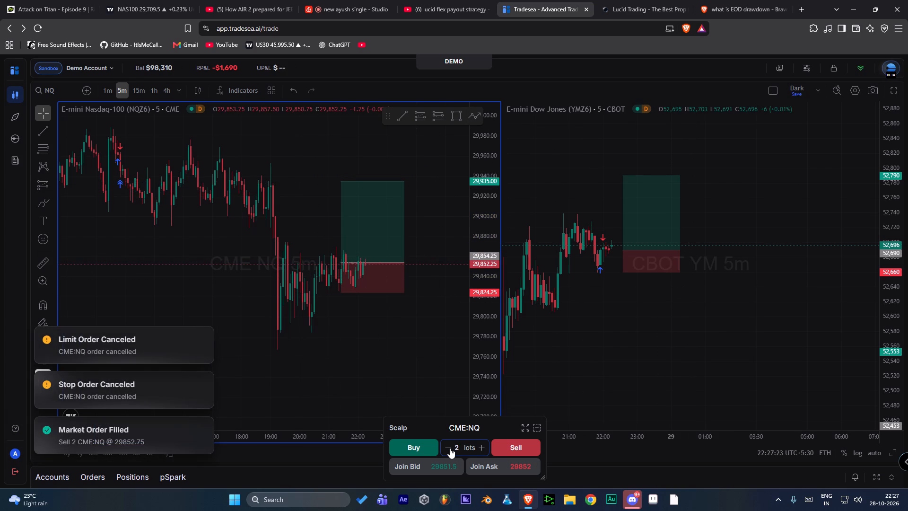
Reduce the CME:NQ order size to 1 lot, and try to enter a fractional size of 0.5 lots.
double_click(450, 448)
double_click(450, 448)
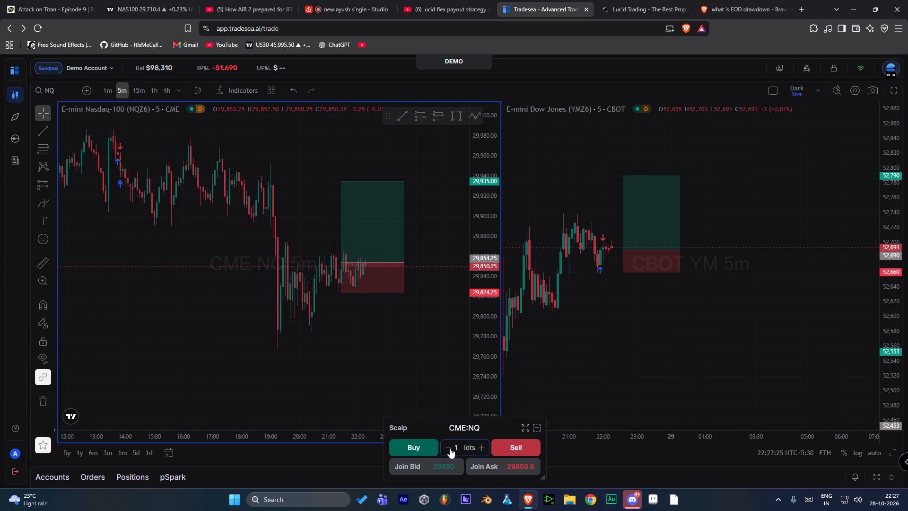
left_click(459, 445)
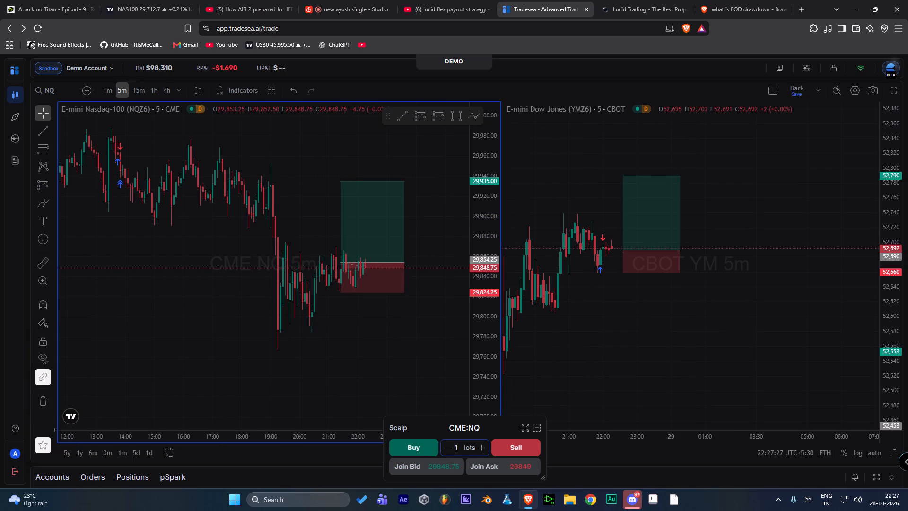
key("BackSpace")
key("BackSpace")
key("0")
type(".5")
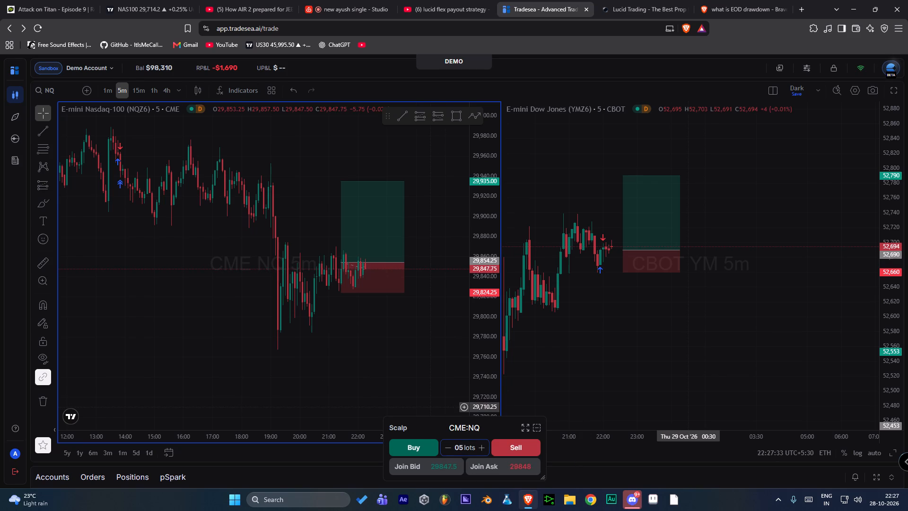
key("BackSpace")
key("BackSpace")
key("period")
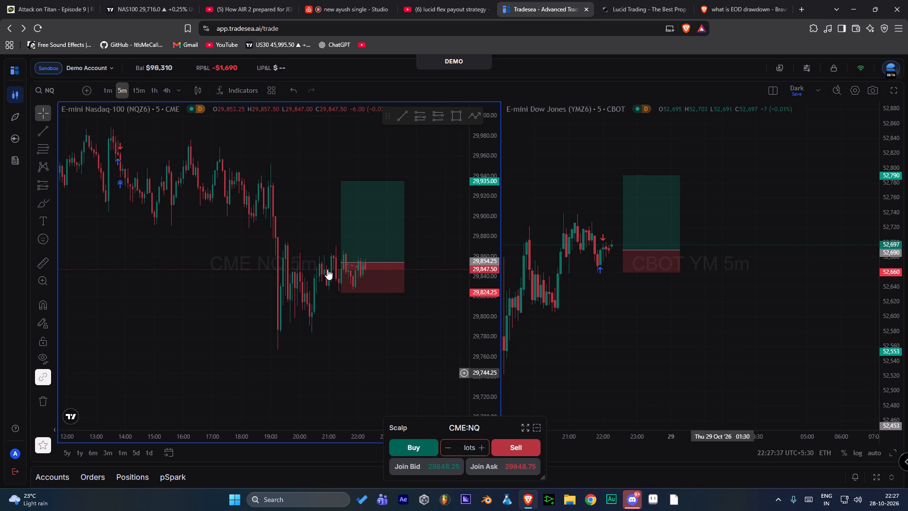
Switch the NQ chart to the Micro E-mini Nasdaq-100 symbol, MNQ.
left_click(53, 91)
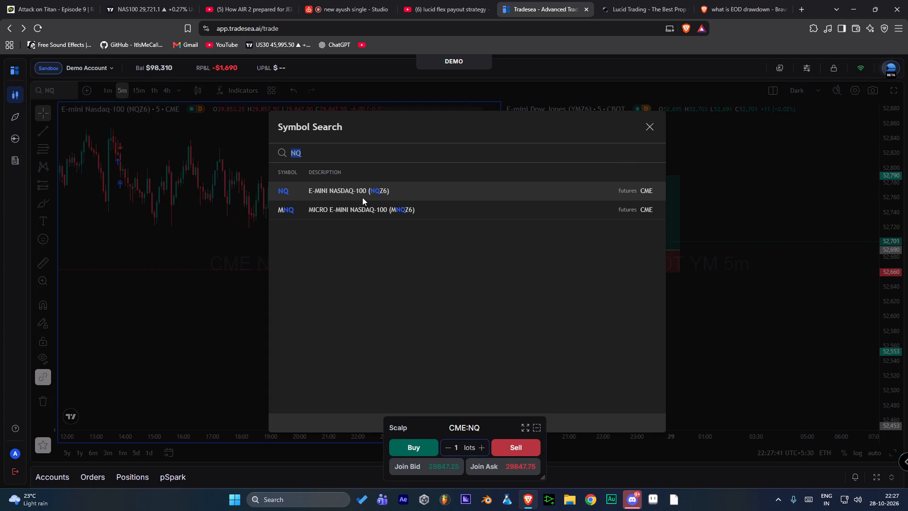
left_click(444, 214)
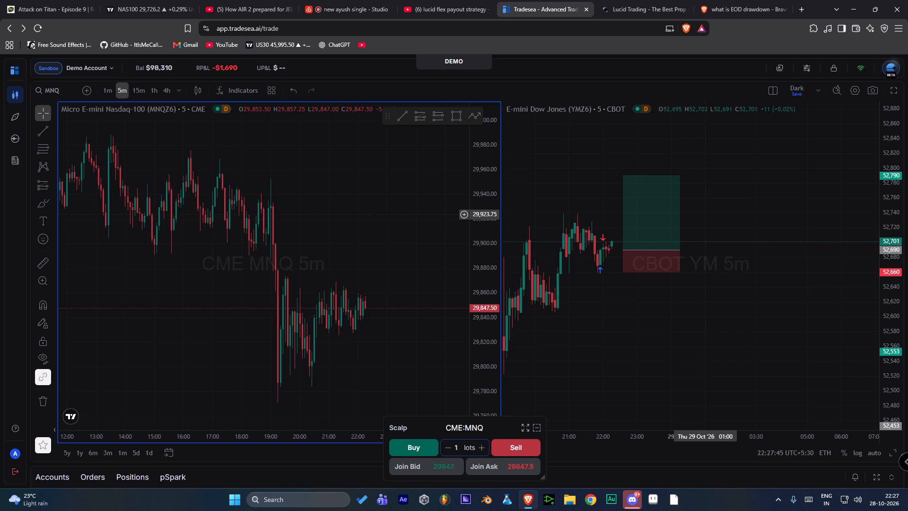
Set the order size to 10 lots and buy CME:MNQ at market in the demo account.
triple_click(480, 449)
triple_click(480, 449)
triple_click(480, 449)
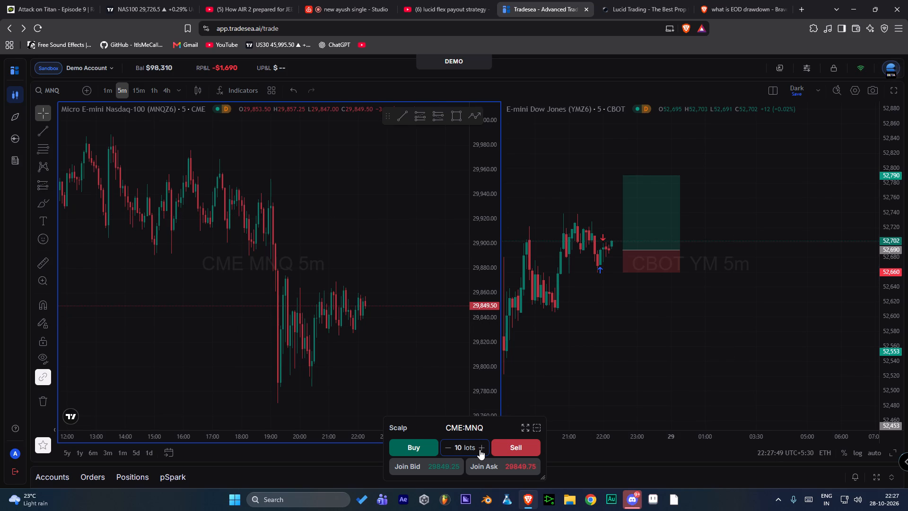
left_click(480, 449)
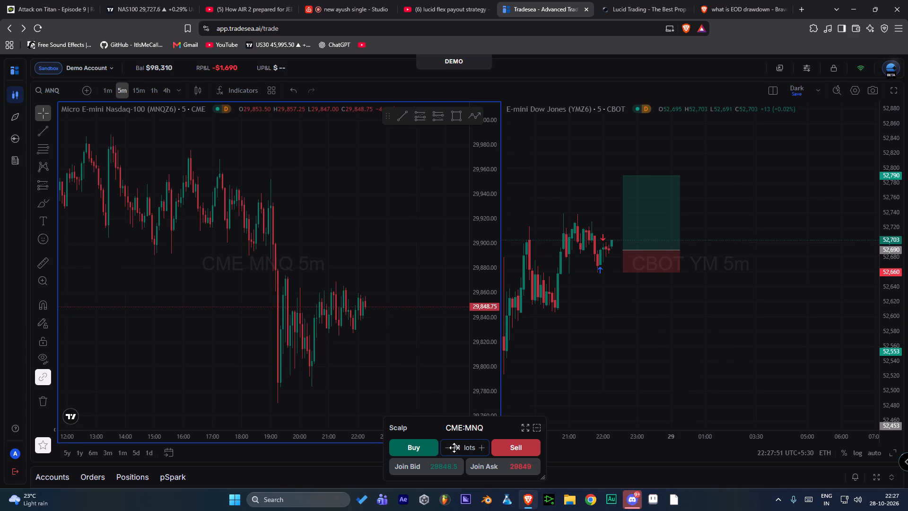
left_click(448, 448)
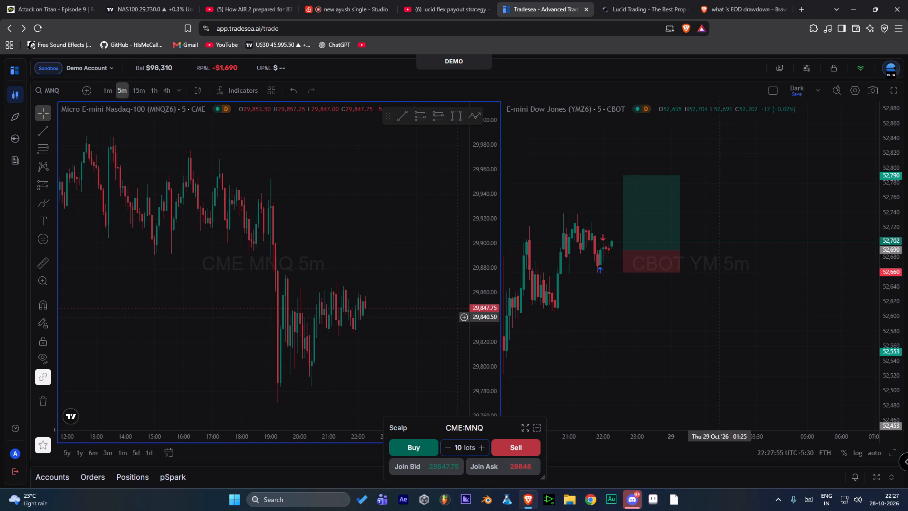
left_click(393, 263)
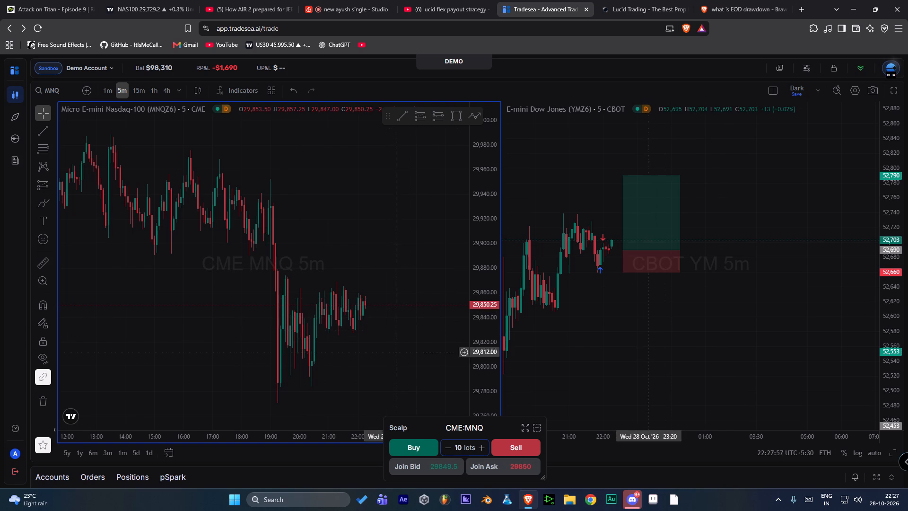
left_click(409, 447)
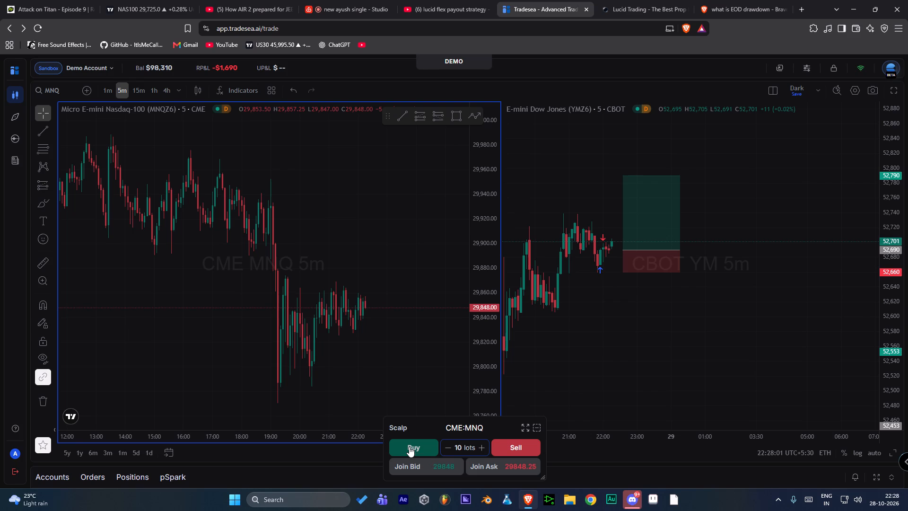
Attach a take profit at 29,892.75 to the open 10-lot MNQ position.
left_click_drag(347, 310, 349, 269)
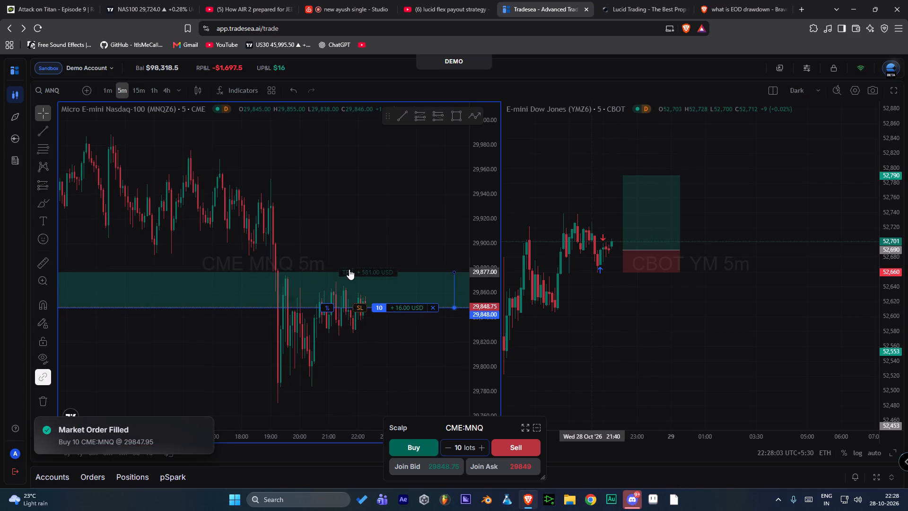
left_click_drag(349, 269, 397, 259)
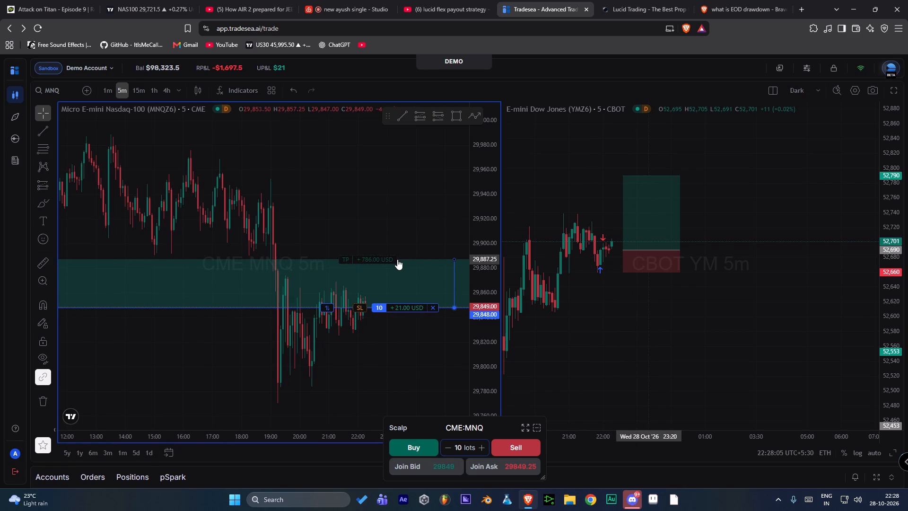
left_click_drag(397, 259, 400, 256)
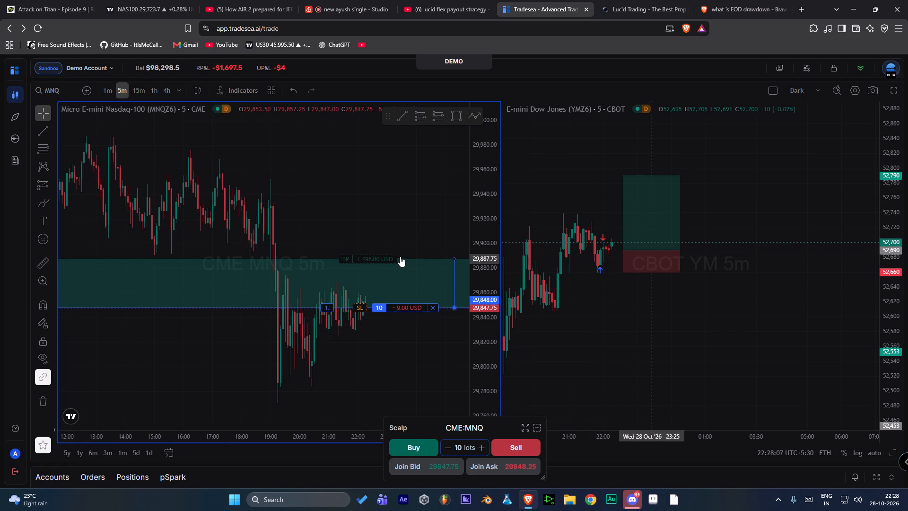
left_click_drag(400, 256, 403, 253)
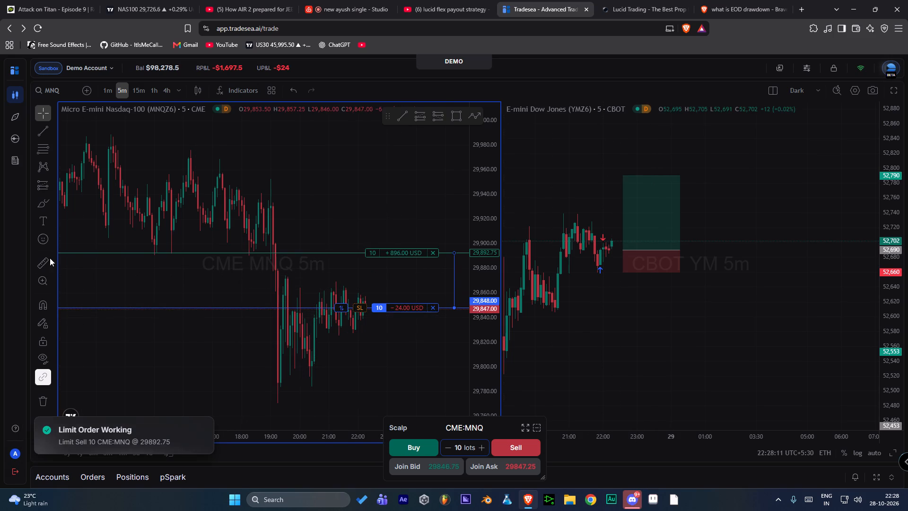
Draw a long position on the MNQ chart with entry at about 29,848, target at about 29,902.25 and stop at about 29,818.
left_click(39, 182)
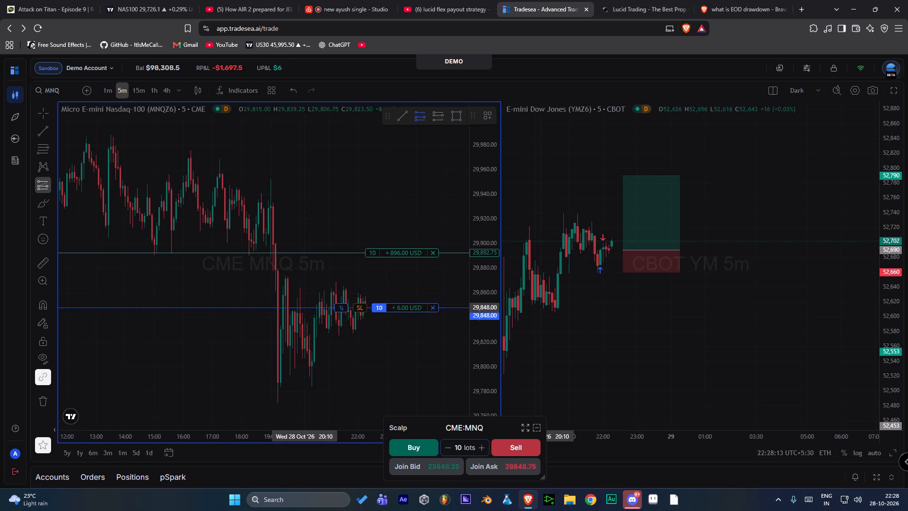
left_click(306, 308)
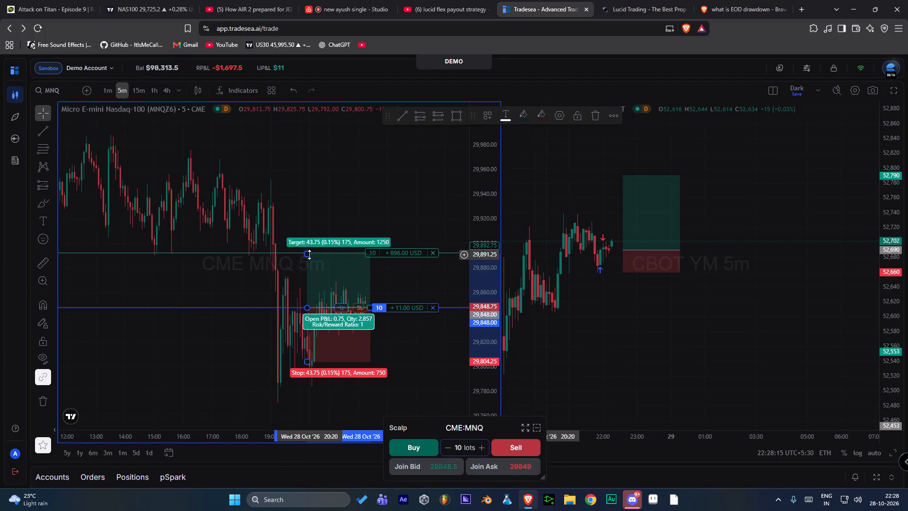
left_click_drag(309, 255, 300, 244)
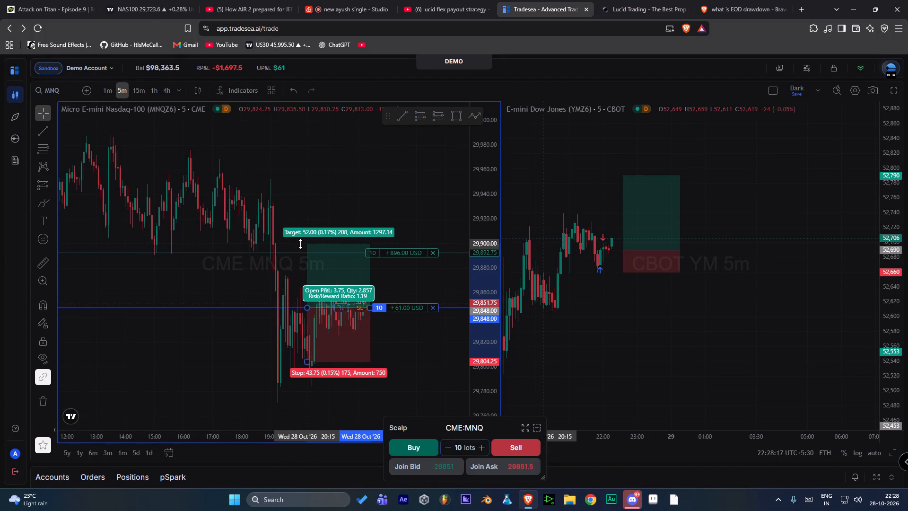
left_click_drag(300, 244, 297, 241)
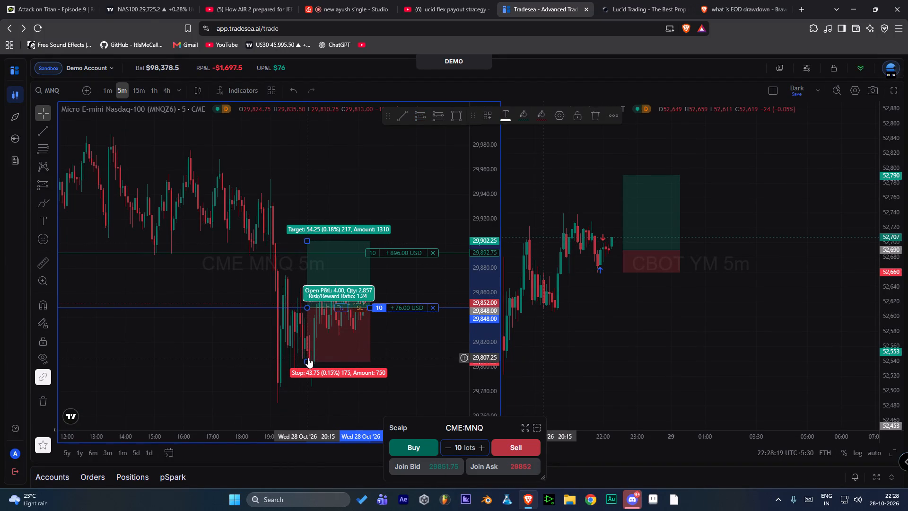
left_click_drag(306, 361, 275, 342)
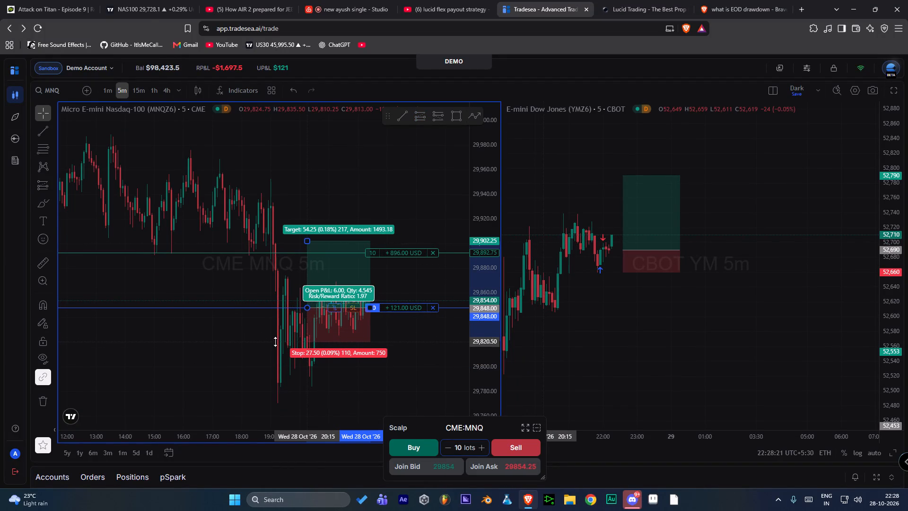
left_click_drag(275, 342, 262, 344)
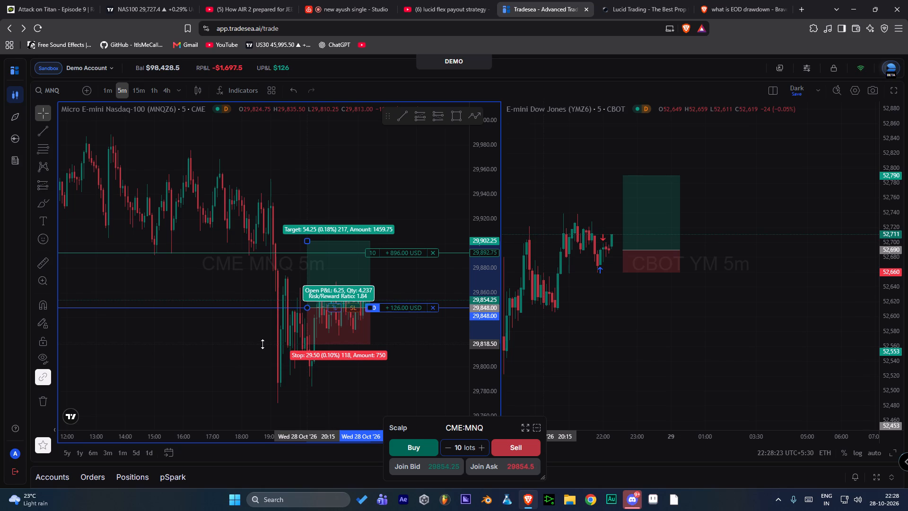
left_click_drag(262, 344, 267, 344)
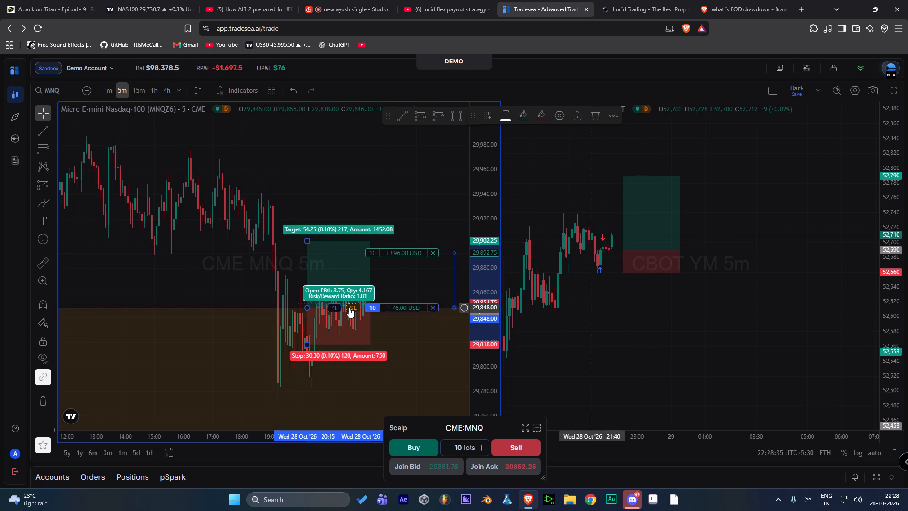
Attach a stop loss at 29,817.75 to the open 10-lot MNQ position.
left_click_drag(349, 308, 384, 345)
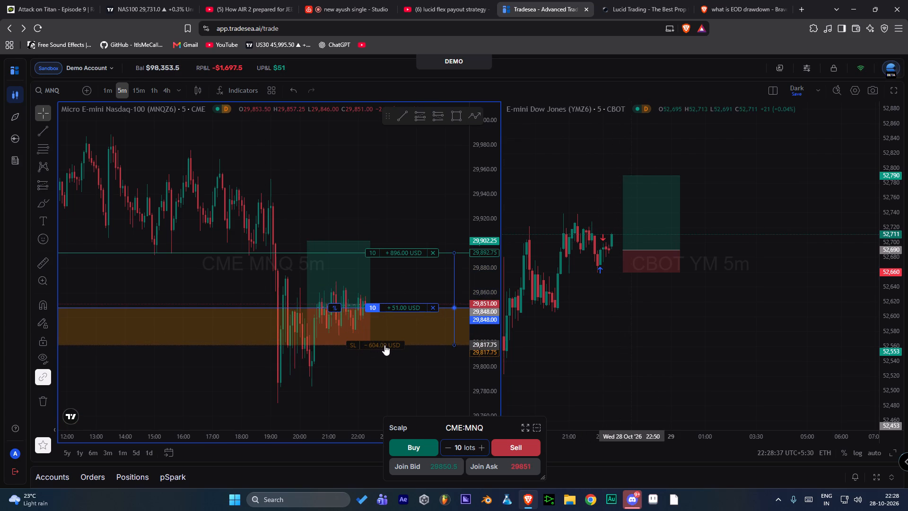
left_click_drag(384, 345, 390, 345)
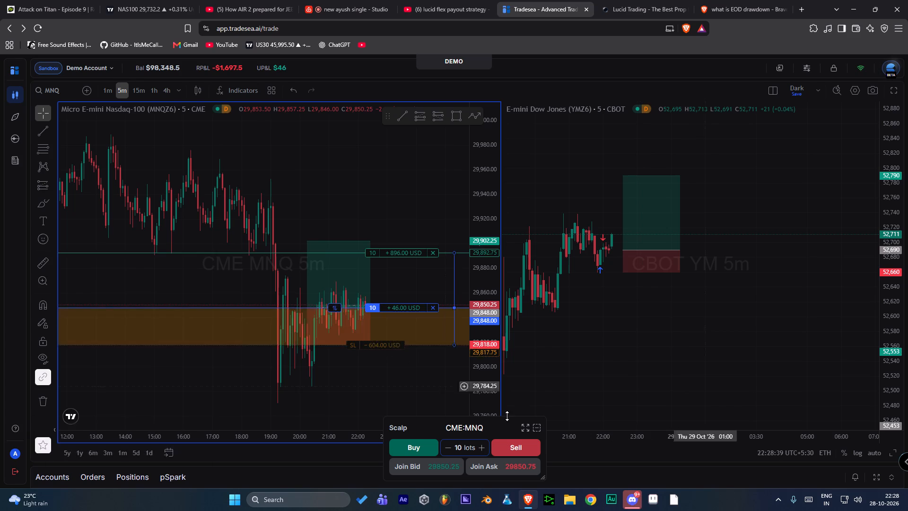
Check the Flex evaluation plan rules on the Lucid Trading site and return to the Tradesea chart.
left_click(632, 0)
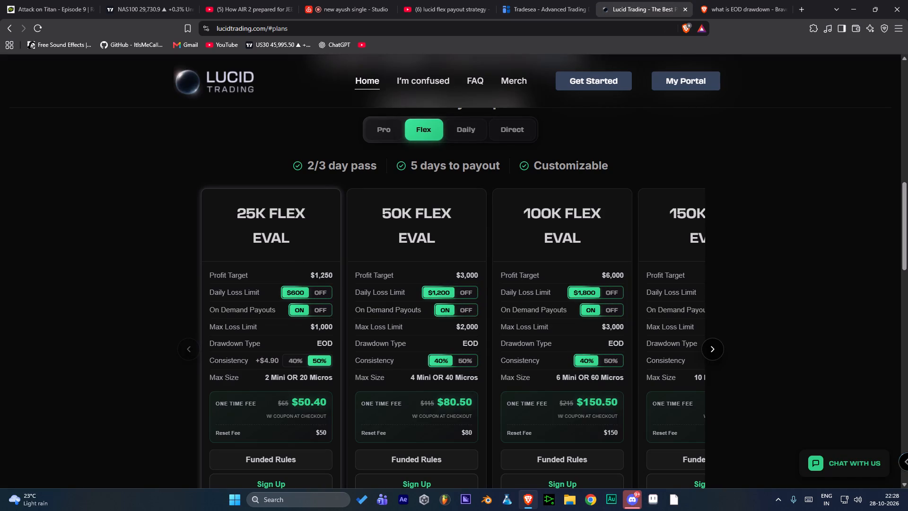
left_click(531, 0)
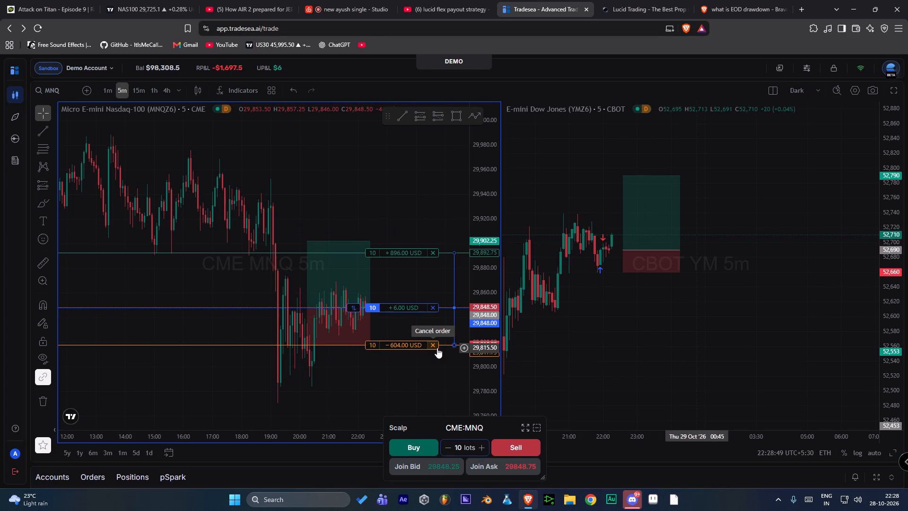
Close the open 10-lot MNQ position.
left_click(434, 309)
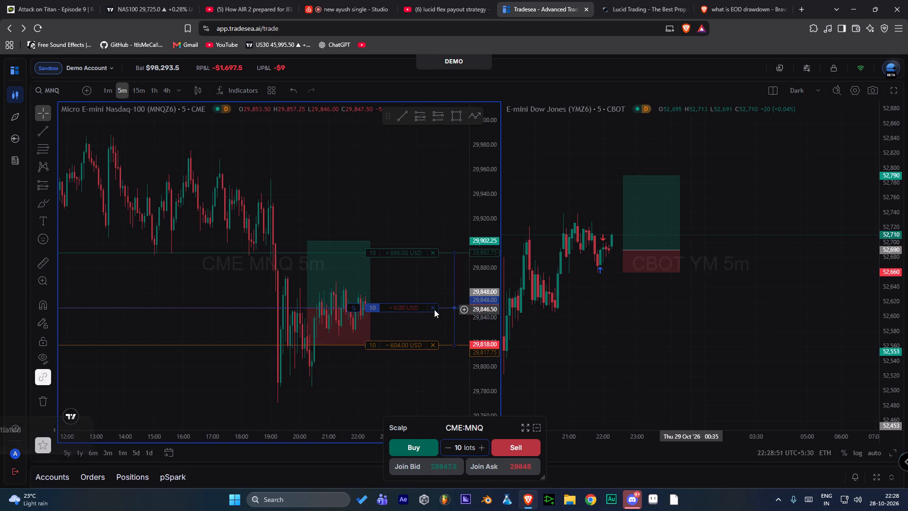
Set the order size to 5 lots and buy CME:MNQ at market in the demo account.
triple_click(448, 446)
double_click(448, 446)
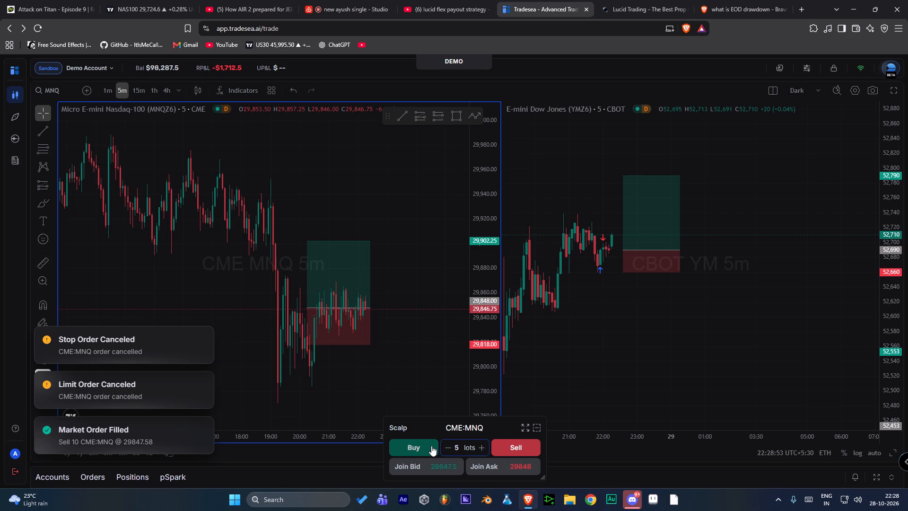
left_click(424, 446)
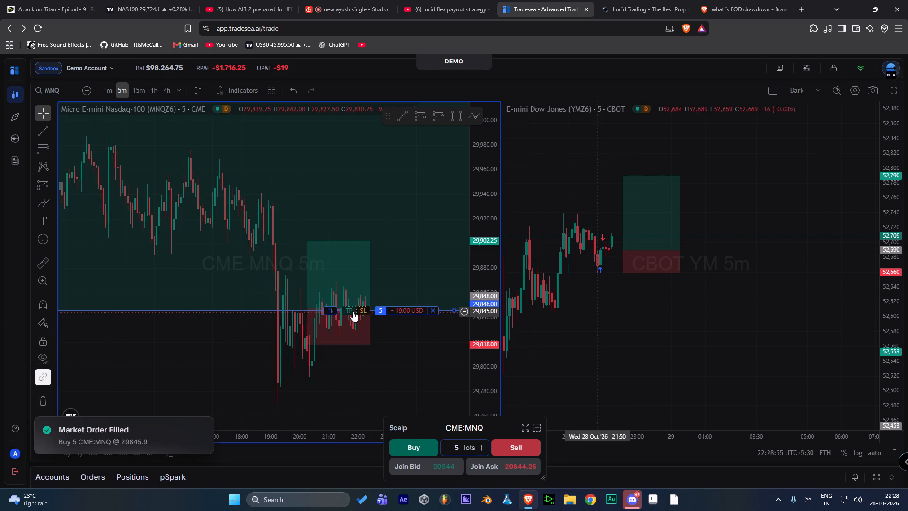
Attach a take profit at 29,908.50 and a stop loss at 29,817.25 to the open 5-lot MNQ position.
left_click_drag(353, 311, 363, 240)
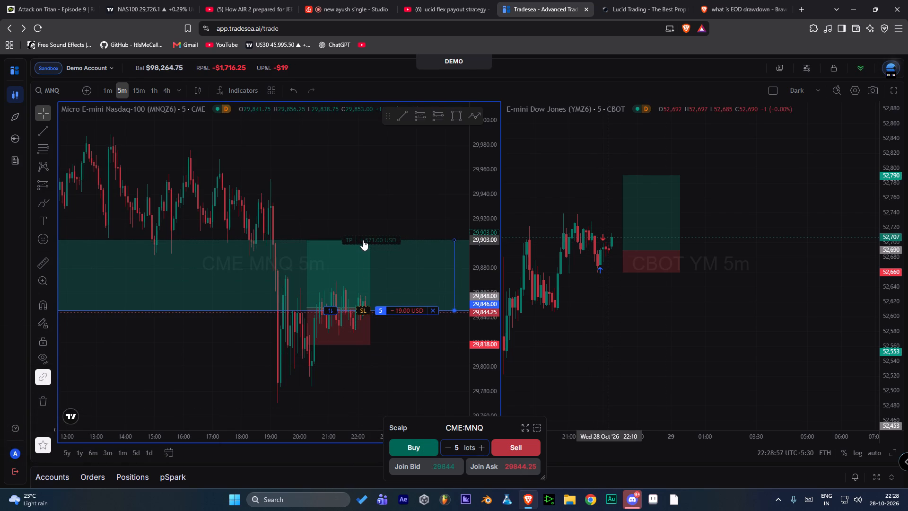
left_click_drag(363, 240, 362, 234)
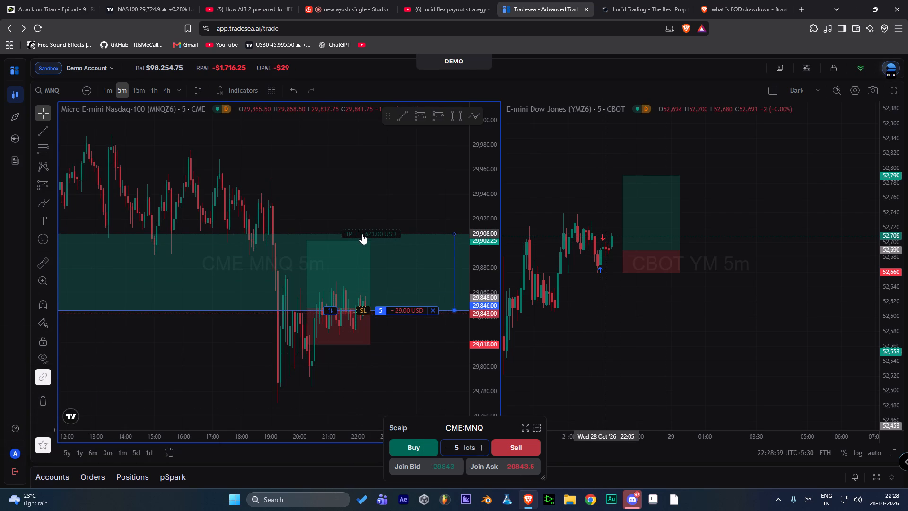
left_click_drag(362, 234, 392, 236)
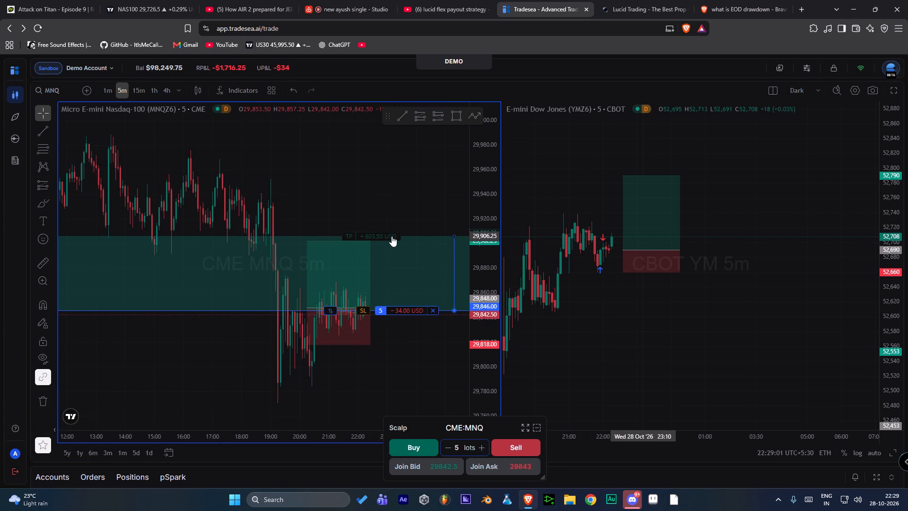
left_click_drag(392, 236, 388, 233)
left_click_drag(363, 308, 380, 335)
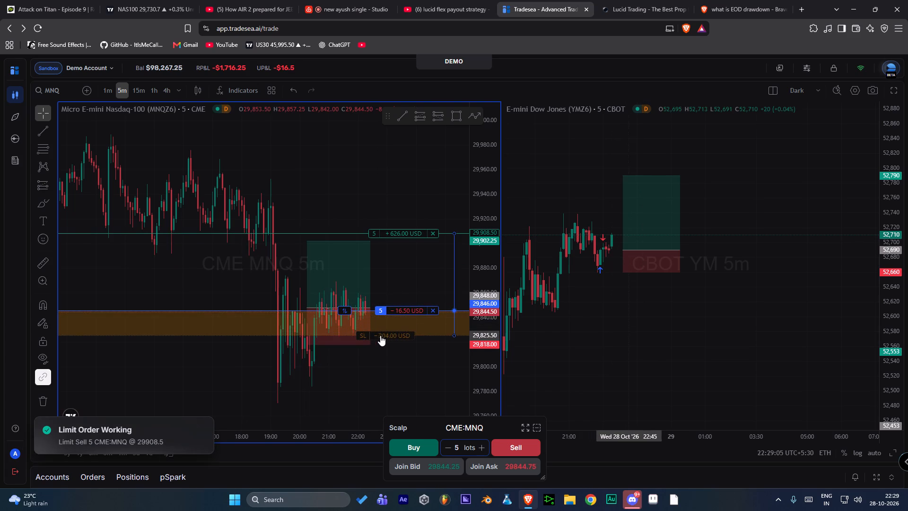
left_click_drag(380, 335, 402, 345)
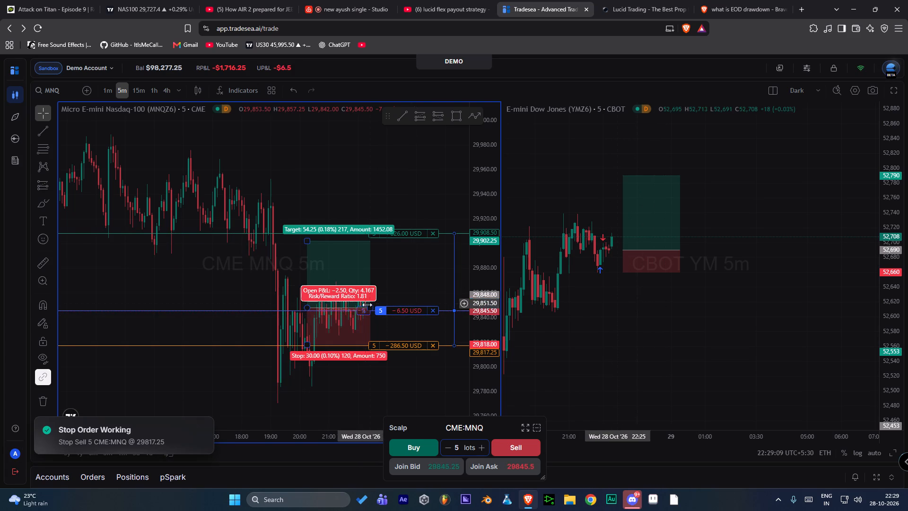
left_click(409, 282)
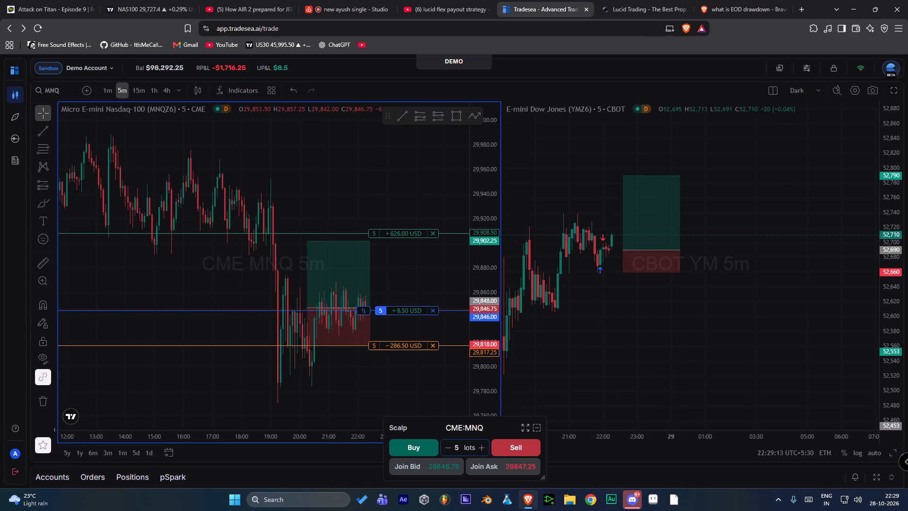
Revisit the Lucid Flex plan rules and the EOD drawdown search page, and return to the Tradesea chart.
left_click(656, 0)
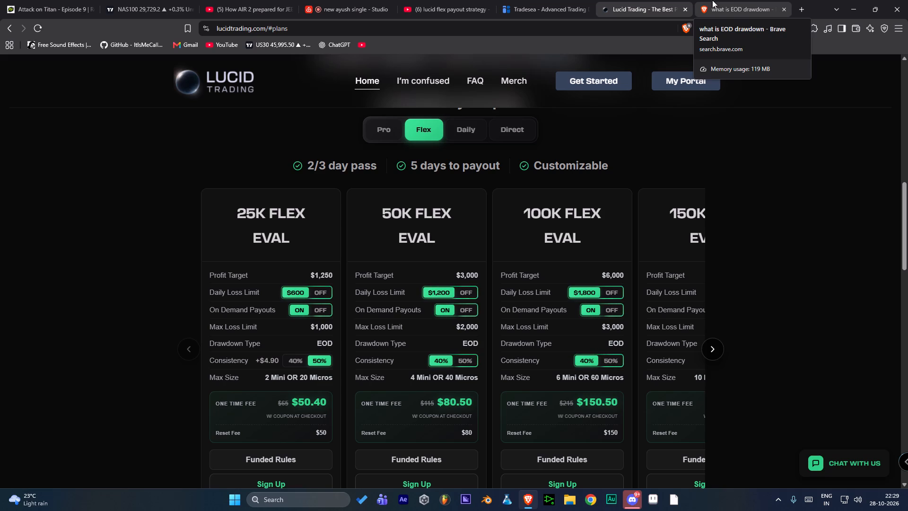
left_click(745, 0)
left_click(561, 0)
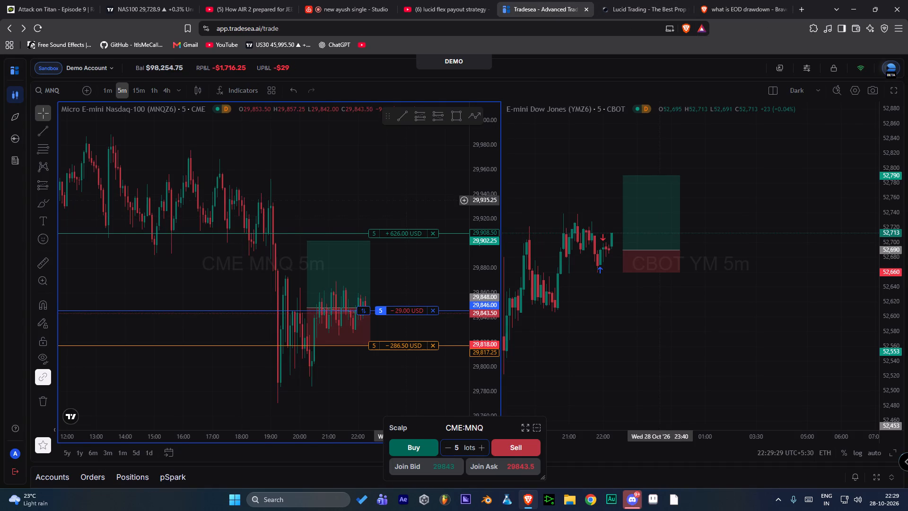
Move the 5-lot take profit to 29,908.75 and raise the long position drawing's target to 29,908.75.
left_click(402, 235)
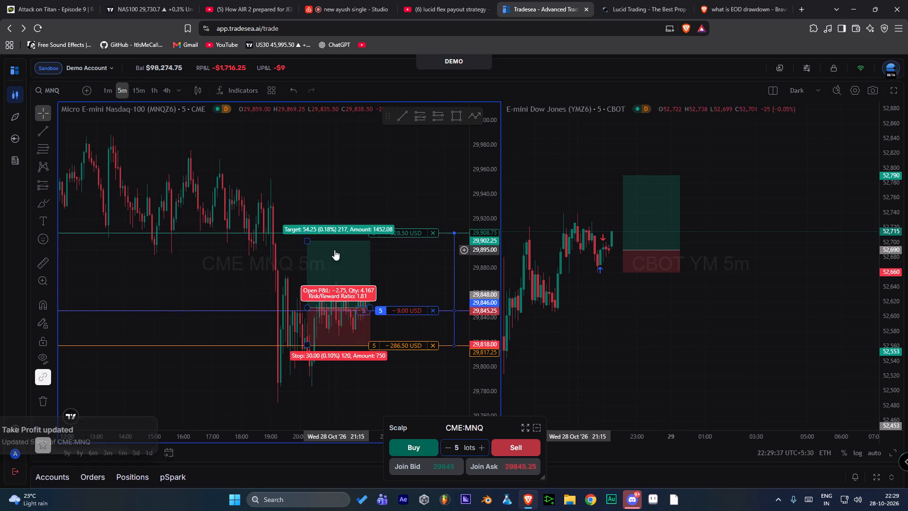
left_click_drag(306, 241, 299, 232)
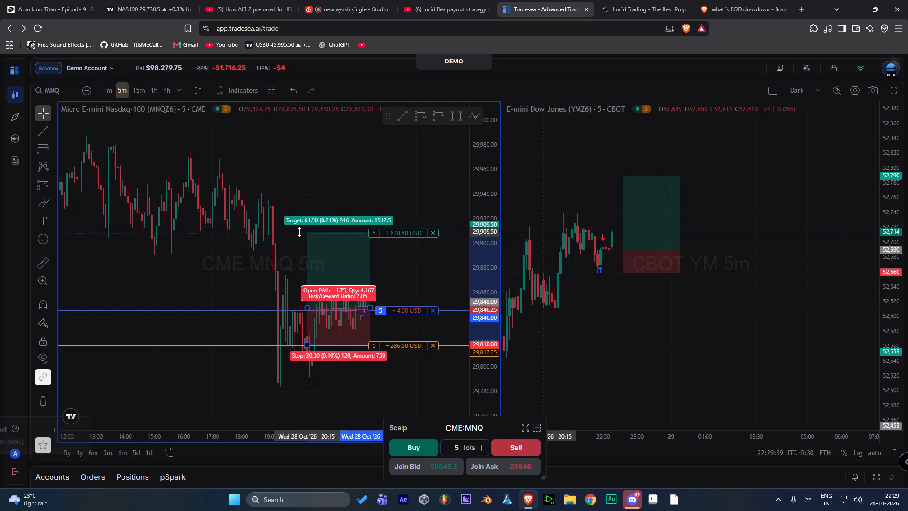
left_click_drag(299, 232, 305, 232)
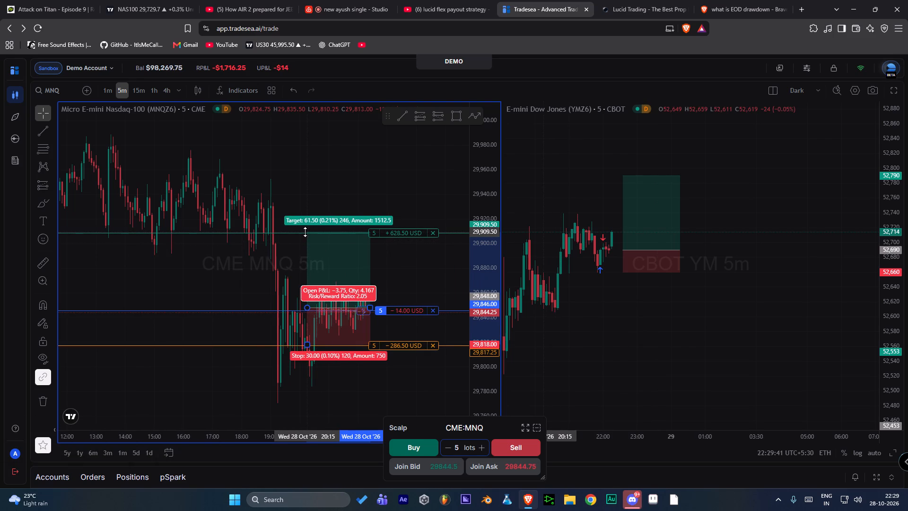
left_click_drag(305, 232, 311, 233)
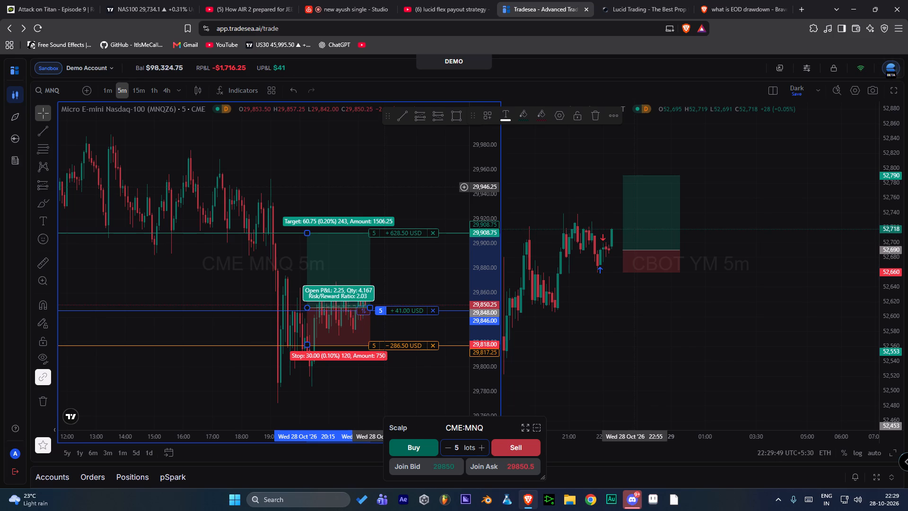
left_click(384, 187)
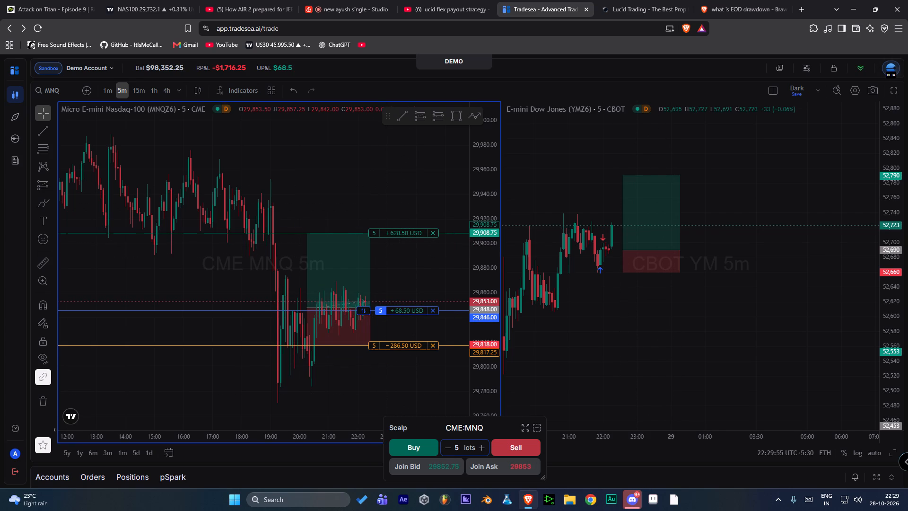
Raise the long position drawing's target on the MNQ chart to about 29,928.50.
left_click_drag(307, 231, 299, 220)
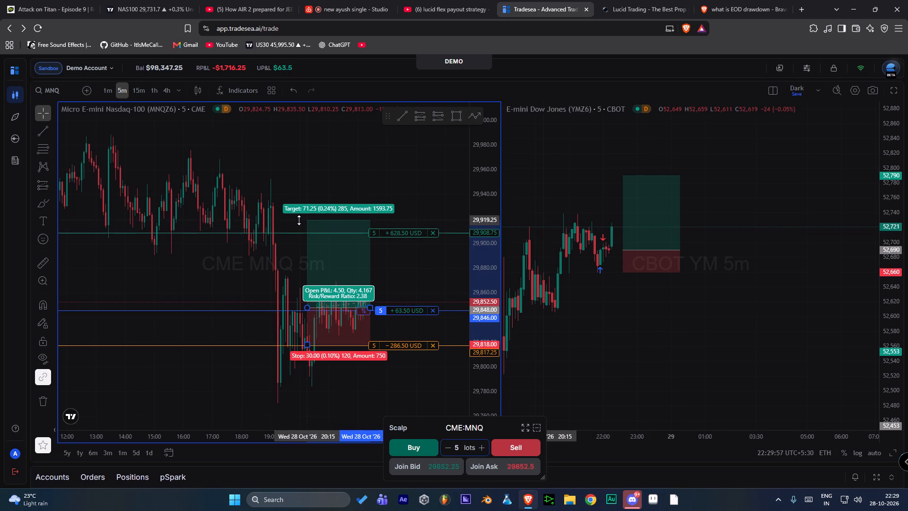
left_click_drag(299, 220, 279, 209)
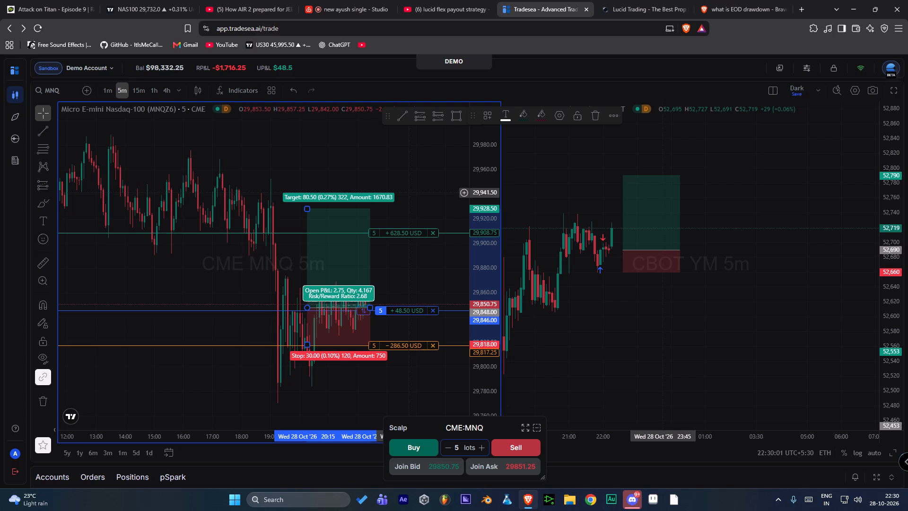
left_click(408, 193)
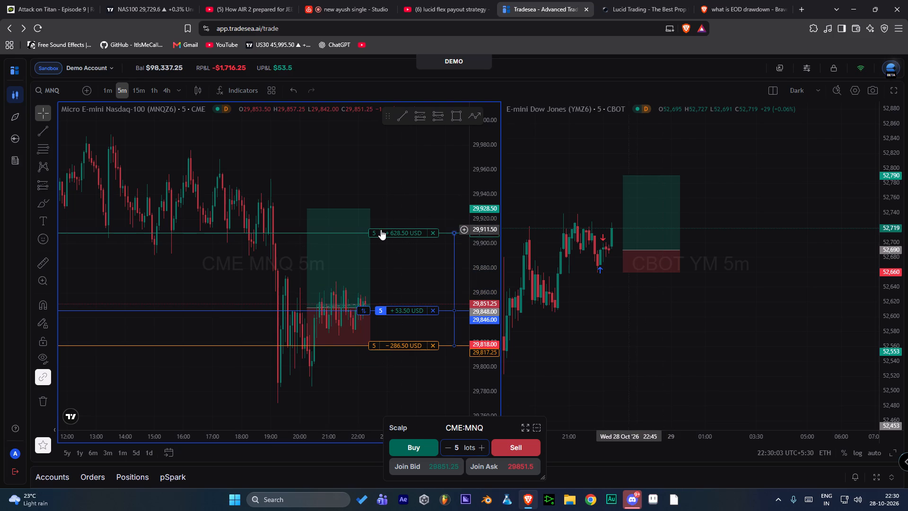
Cancel the take profit order and close the open 5-lot MNQ position.
left_click(435, 233)
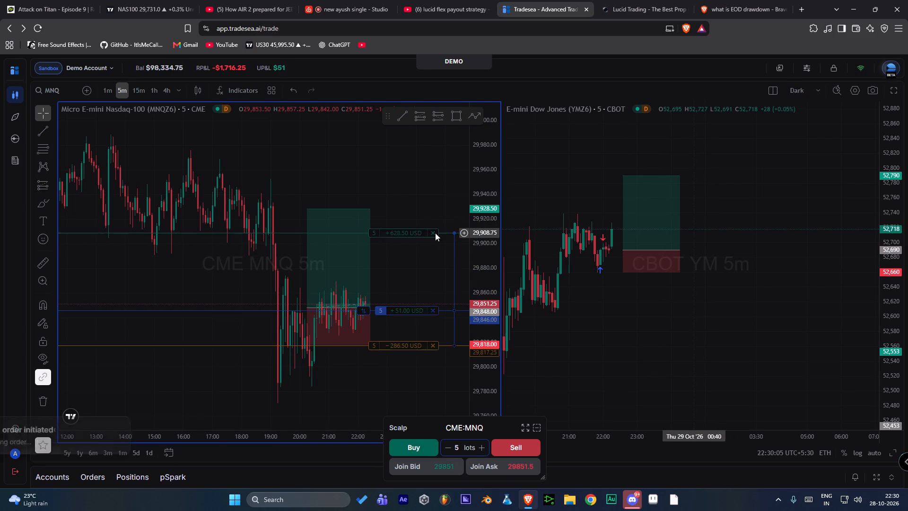
left_click(434, 311)
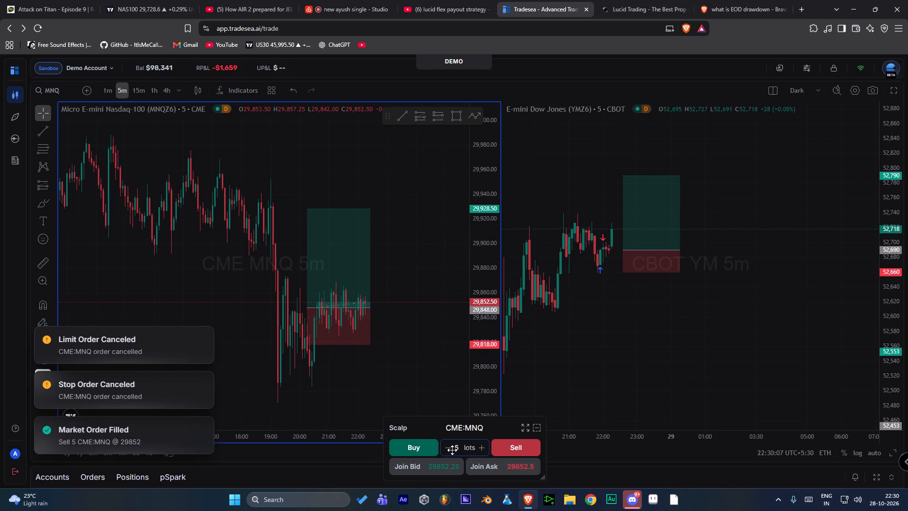
Set the order size to 3 lots and buy CME:MNQ at market in the demo account.
left_click(452, 450)
left_click(448, 448)
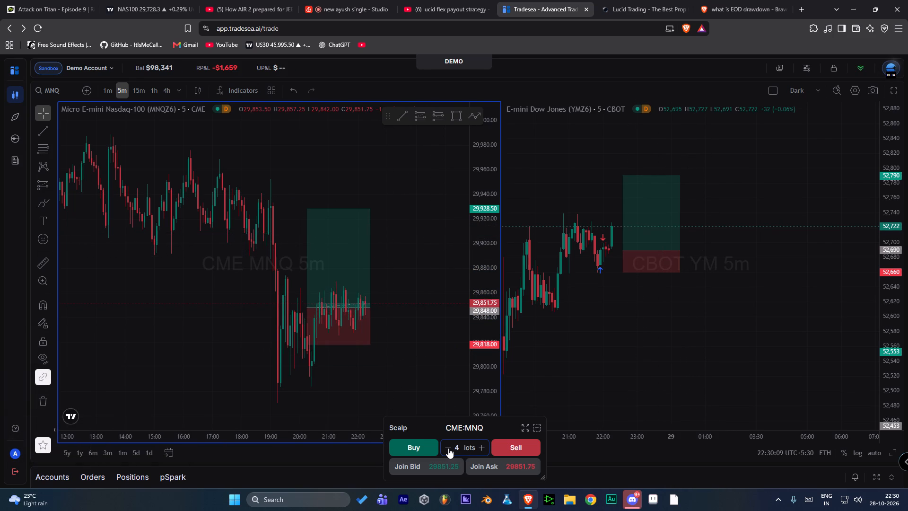
left_click(448, 448)
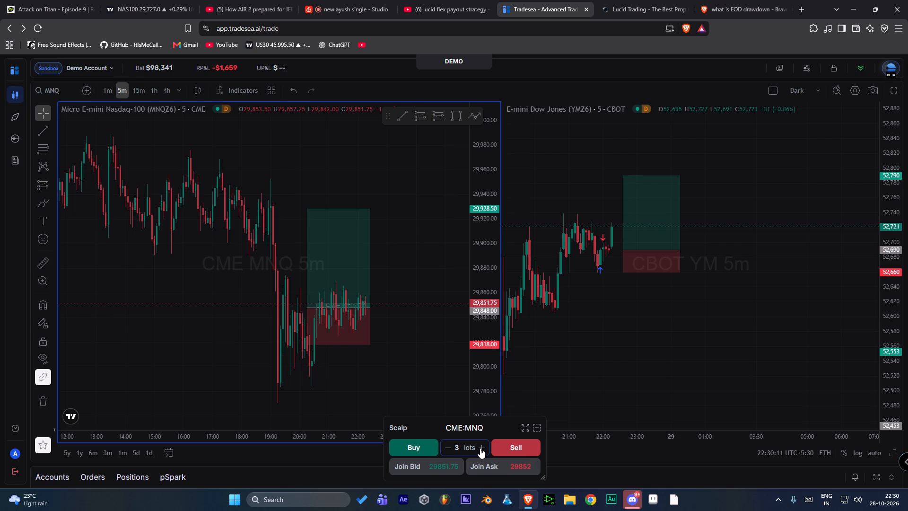
left_click(408, 449)
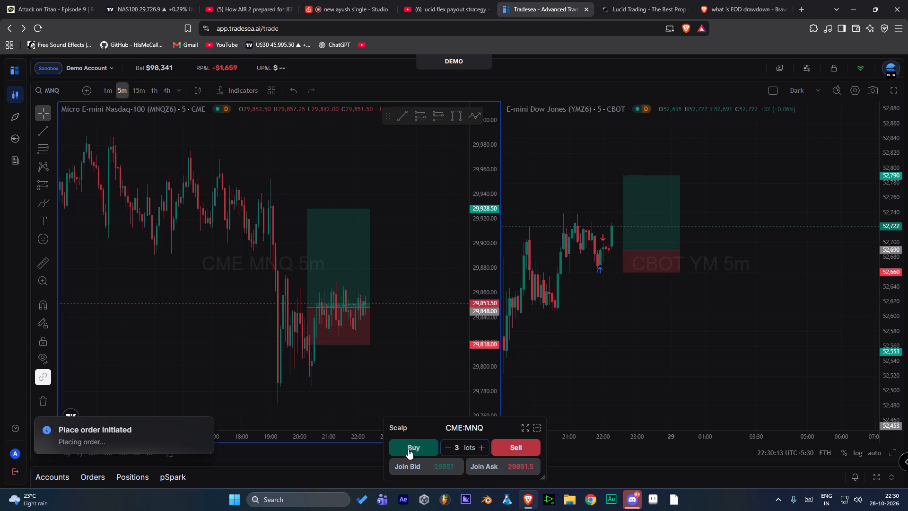
Attach a stop loss at 29,818.50 to the open 3-lot MNQ position.
left_click_drag(360, 303, 371, 325)
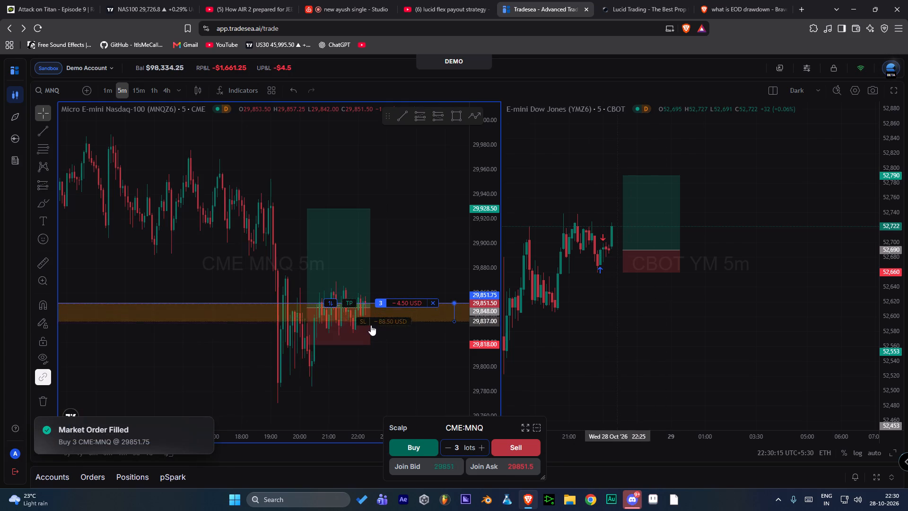
left_click_drag(371, 325, 381, 344)
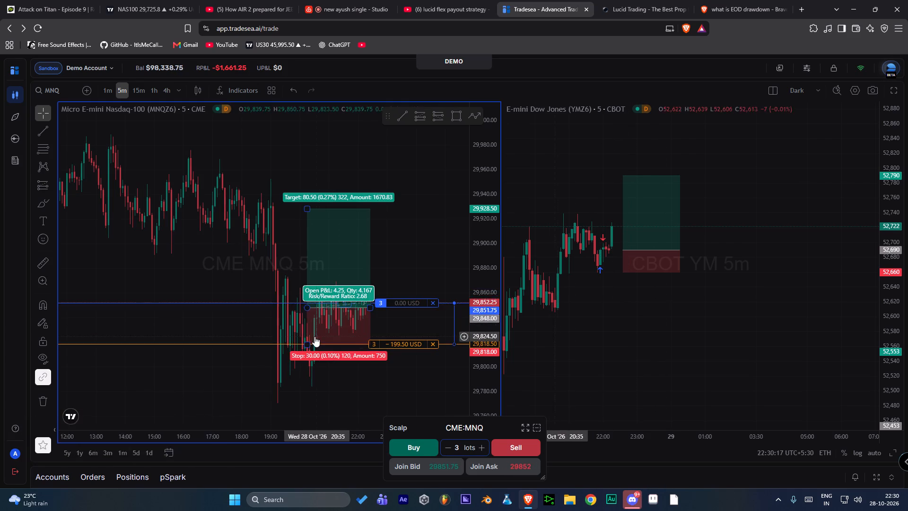
Shift the long position drawing to entry about 29,851.50, target about 29,932 and stop about 29,821.50.
left_click_drag(347, 326, 341, 322)
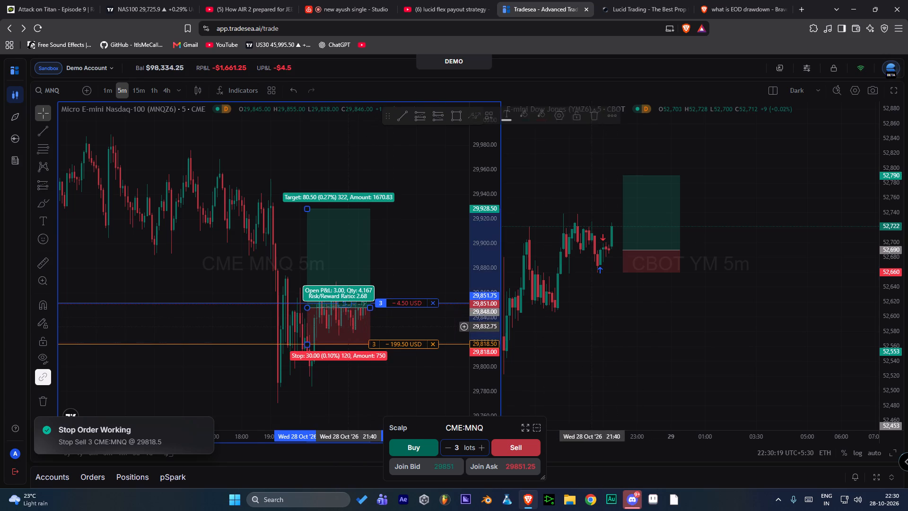
left_click_drag(341, 322, 349, 322)
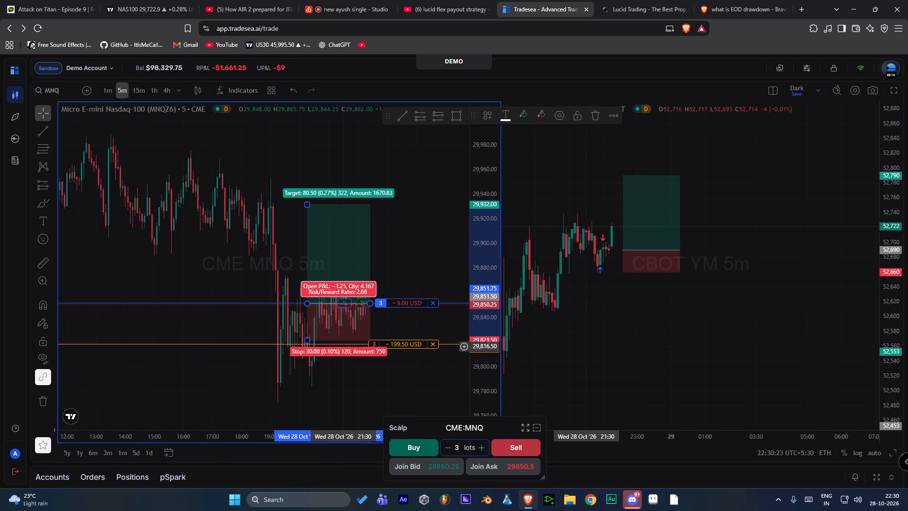
left_click_drag(307, 339, 299, 341)
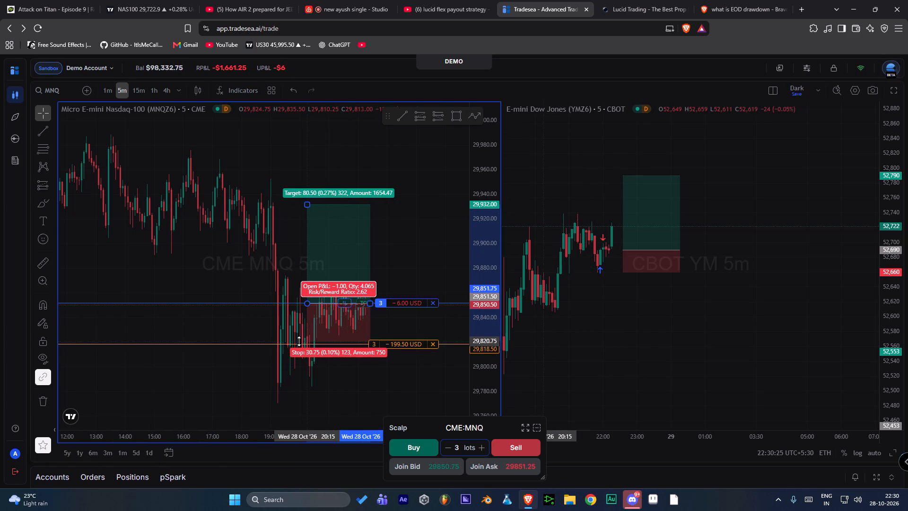
left_click_drag(299, 341, 289, 340)
Move the 3-lot MNQ position's stop loss to 29,821.25.
left_click_drag(403, 342, 410, 342)
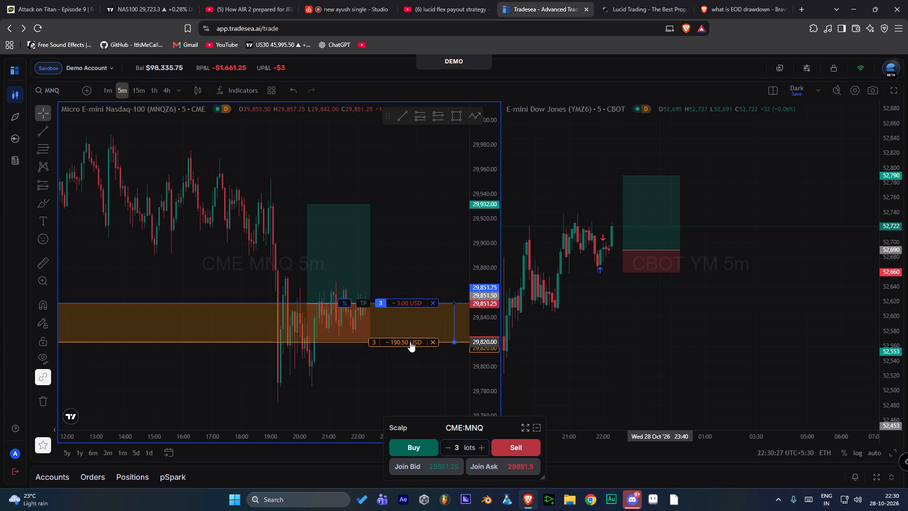
left_click_drag(410, 342, 412, 341)
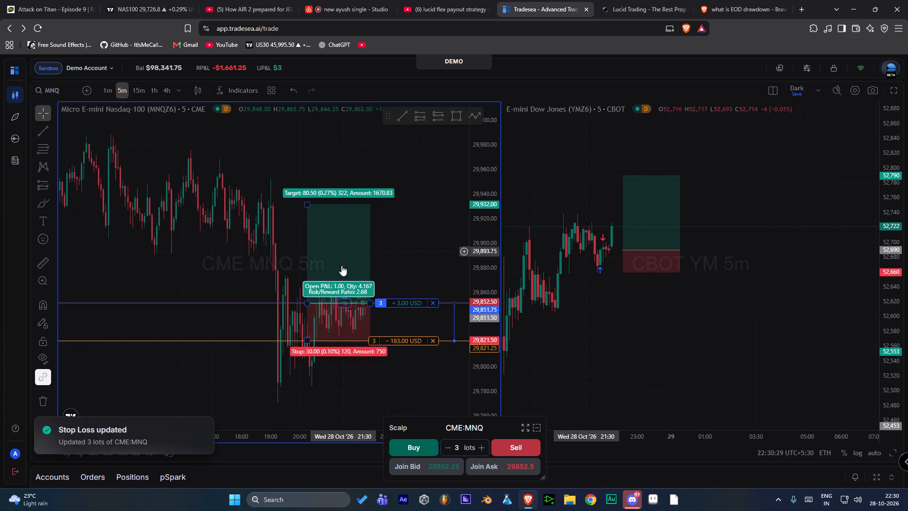
Attach a take profit at 29,956.00 to the open 3-lot MNQ position.
left_click_drag(362, 302, 371, 204)
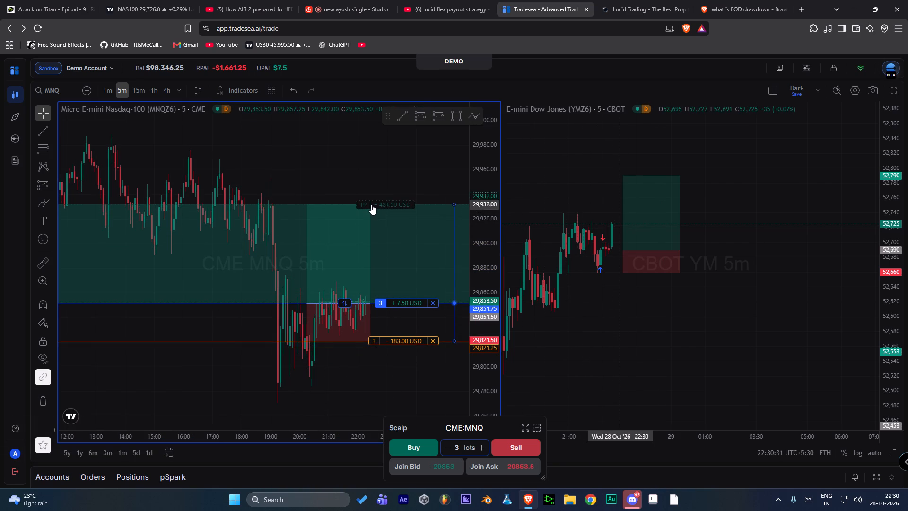
left_click_drag(371, 204, 405, 177)
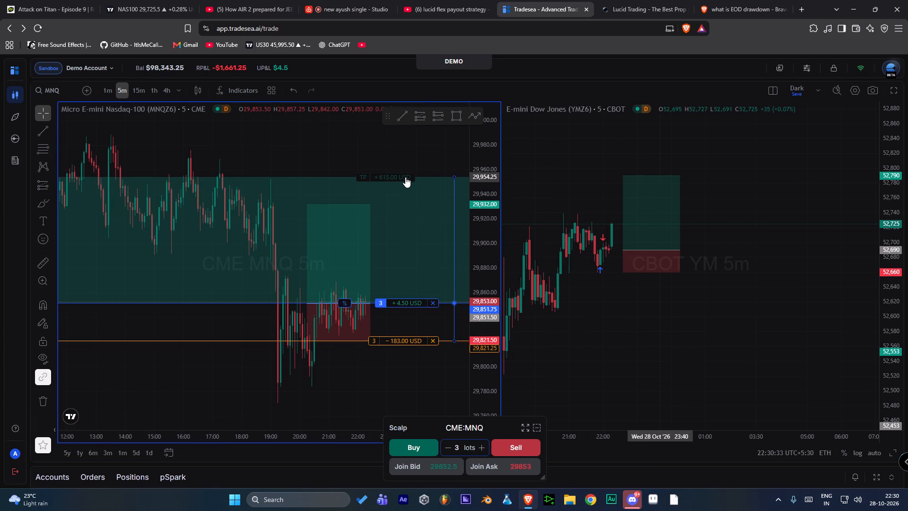
left_click_drag(405, 177, 406, 175)
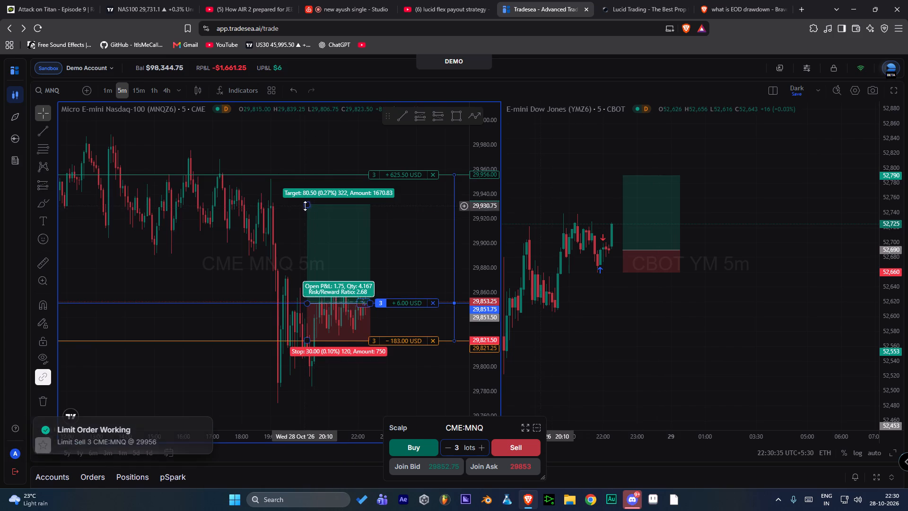
Raise the long position drawing's target on the MNQ chart to about 29,957.
left_click_drag(308, 204, 292, 173)
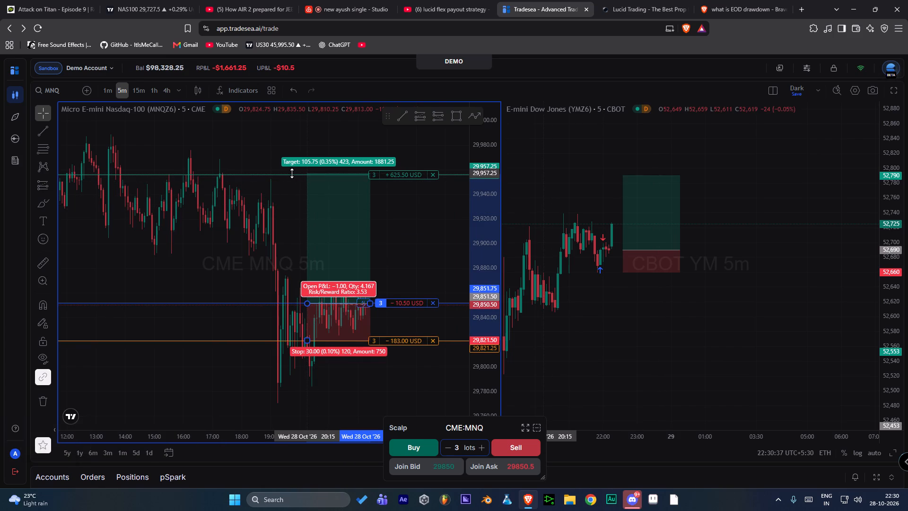
left_click_drag(292, 173, 296, 174)
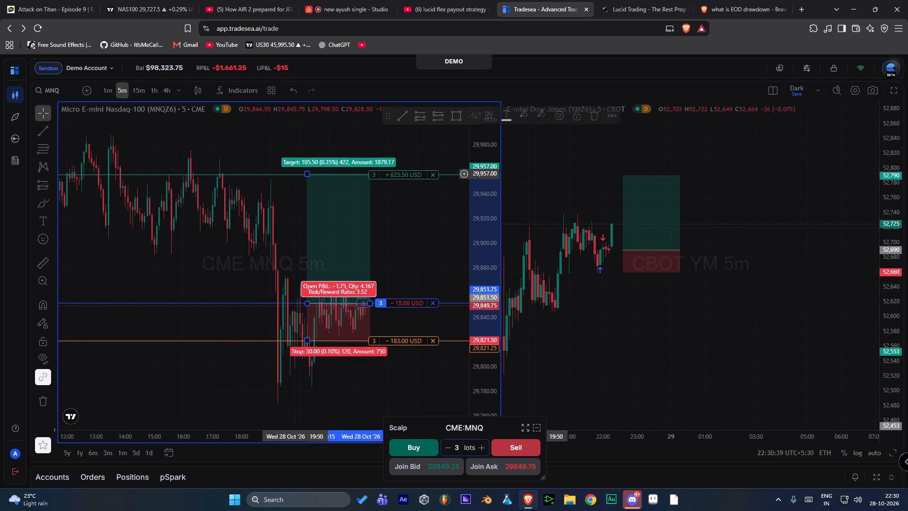
left_click(412, 218)
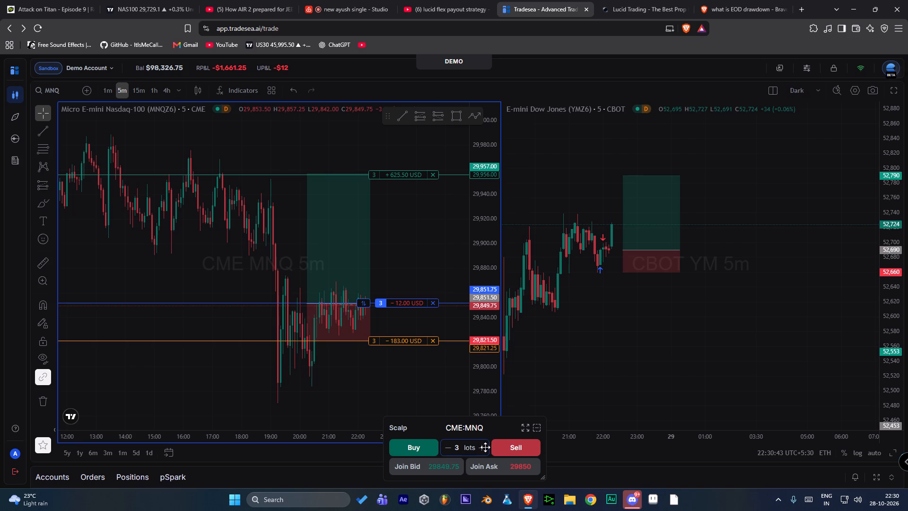
Close the 3-lot MNQ position and buy CME:MNQ at market with the order size set to 4 lots.
left_click(483, 449)
left_click(434, 301)
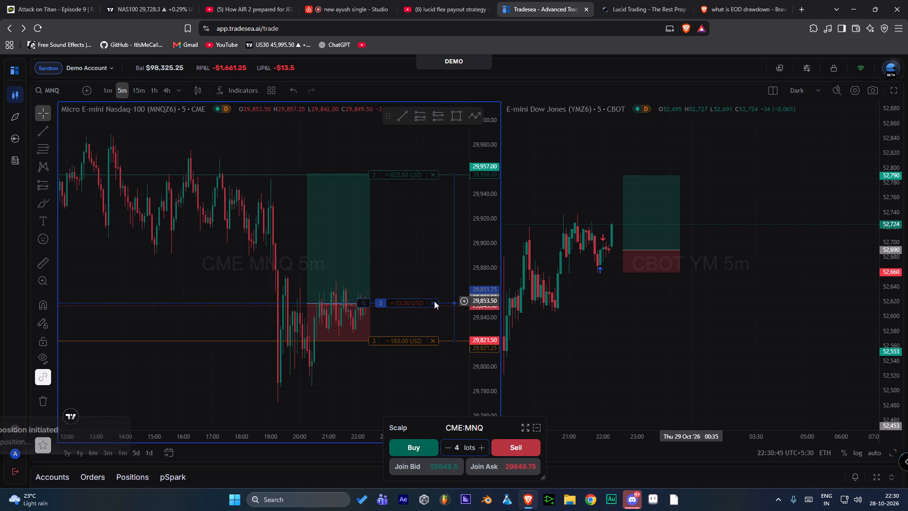
left_click(424, 450)
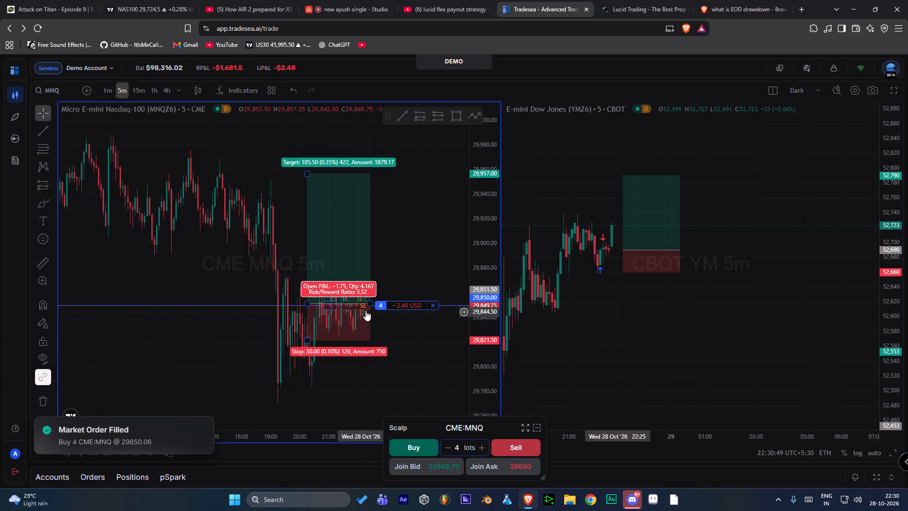
Move the long position drawing just past the latest candles, with entry about 29,849.75, target about 29,955.25 and stop about 29,819.75.
left_click_drag(343, 320, 358, 320)
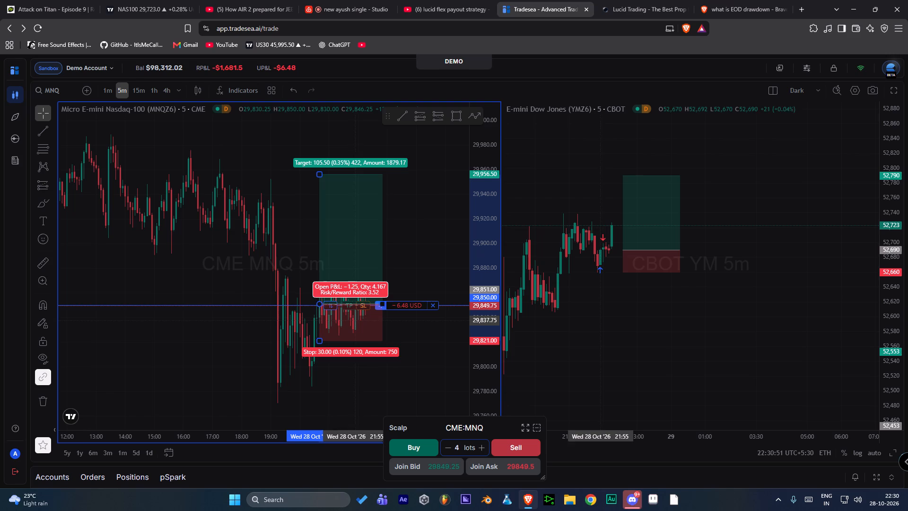
left_click_drag(358, 320, 364, 321)
left_click(420, 346)
scroll(410, 347, "up", 1)
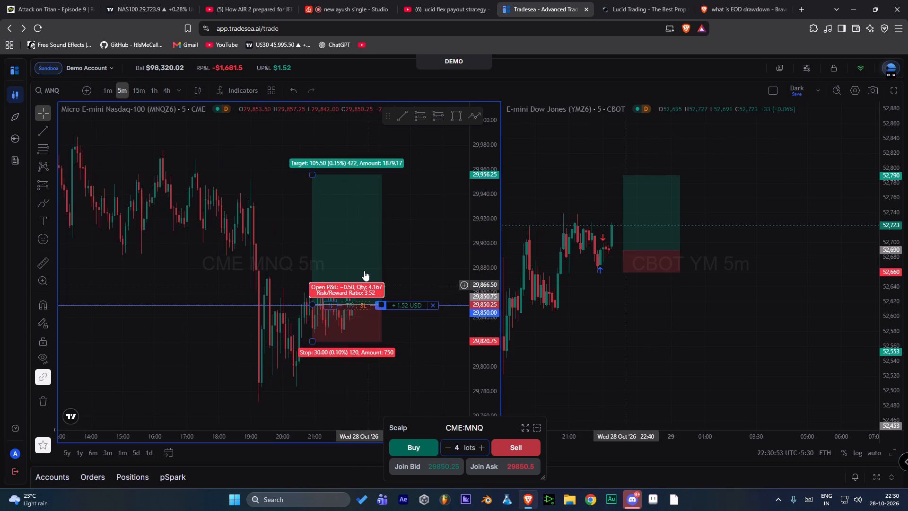
left_click_drag(356, 255, 401, 263)
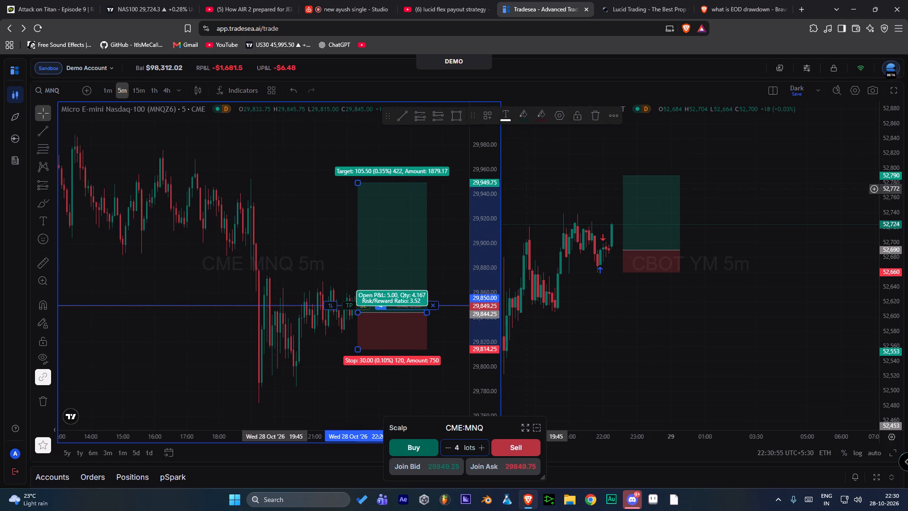
left_click_drag(388, 262, 369, 250)
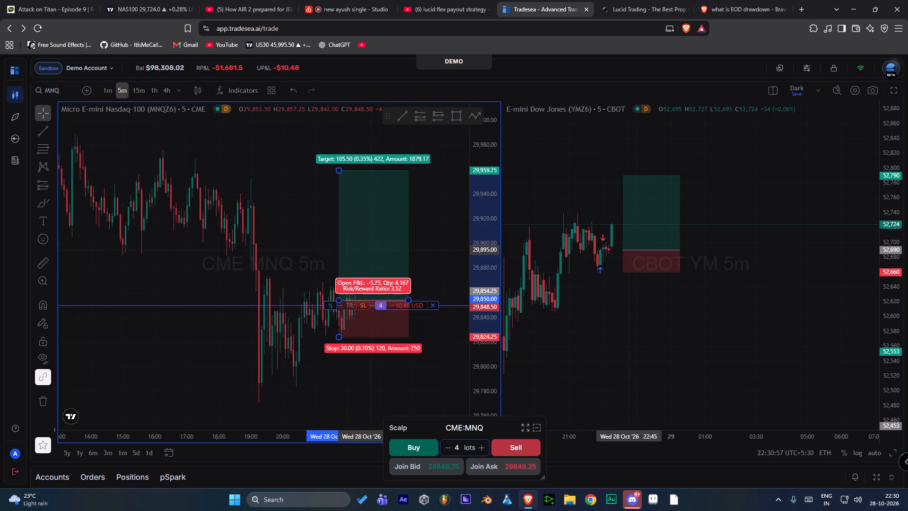
left_click_drag(369, 250, 427, 263)
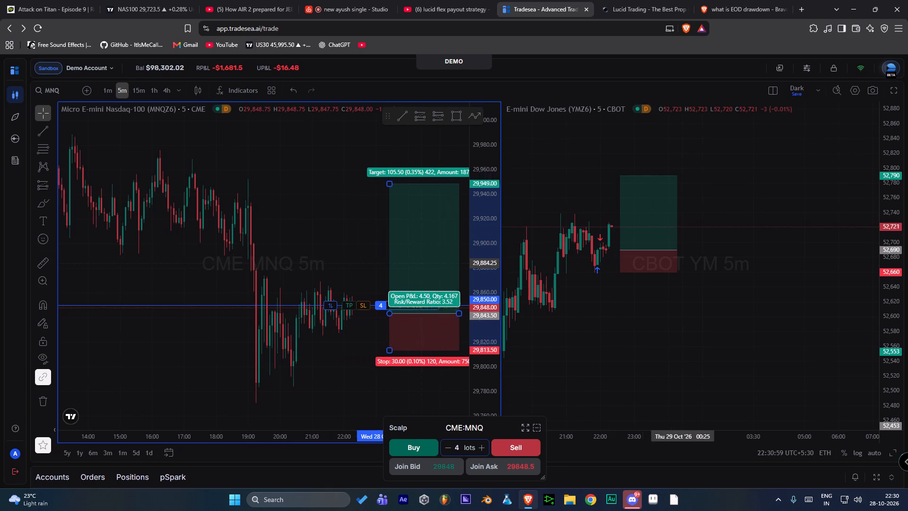
left_click_drag(427, 263, 384, 255)
left_click(459, 255)
Attach a stop loss at 29,820.50 to the open 4-lot MNQ position, close to the drawing's stop level.
left_click(350, 353)
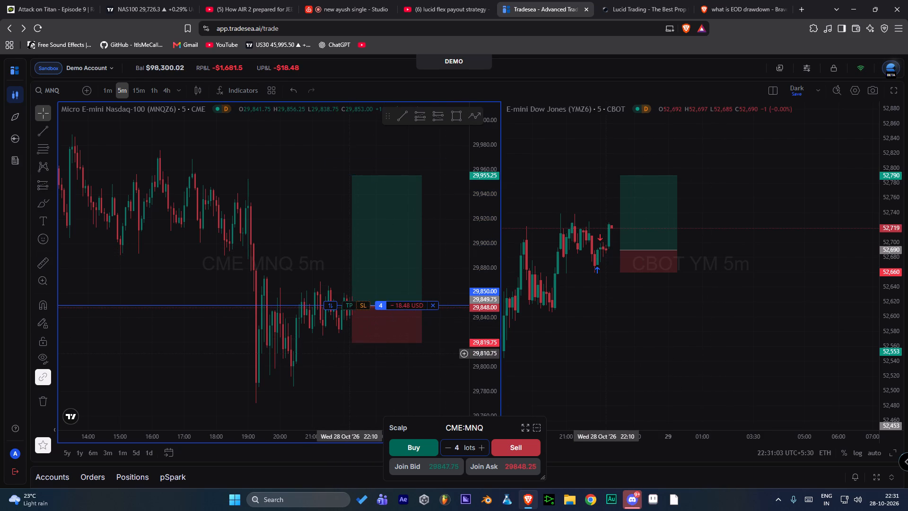
scroll(350, 353, "down", 5)
left_click_drag(424, 377, 288, 332)
scroll(288, 338, "up", 4)
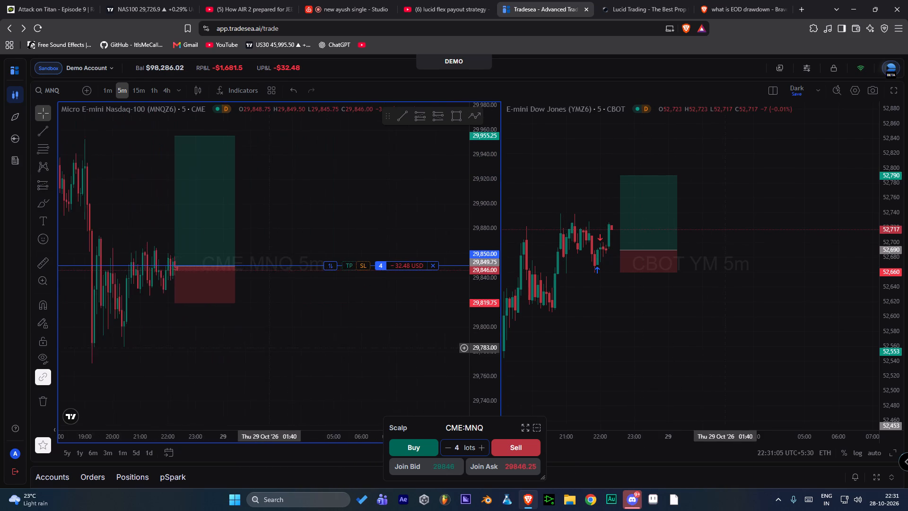
left_click_drag(259, 350, 389, 352)
scroll(389, 352, "up", 1)
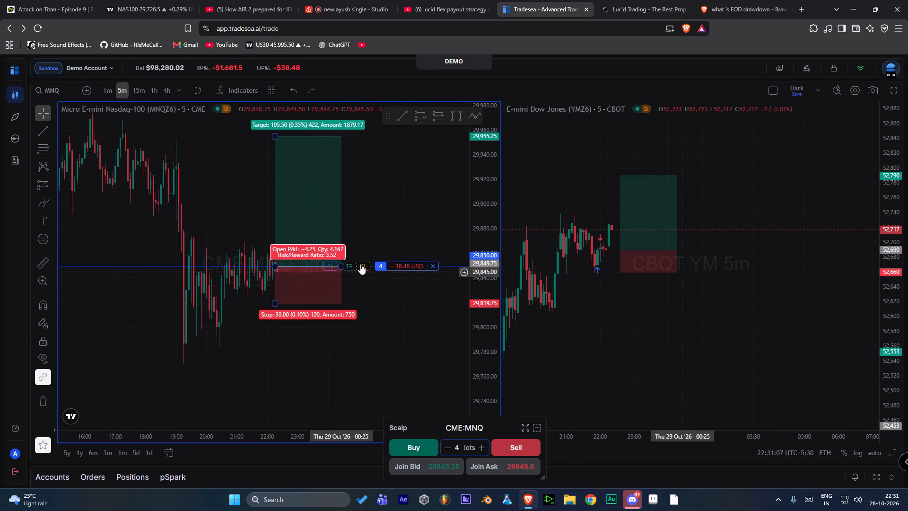
left_click_drag(367, 263, 374, 303)
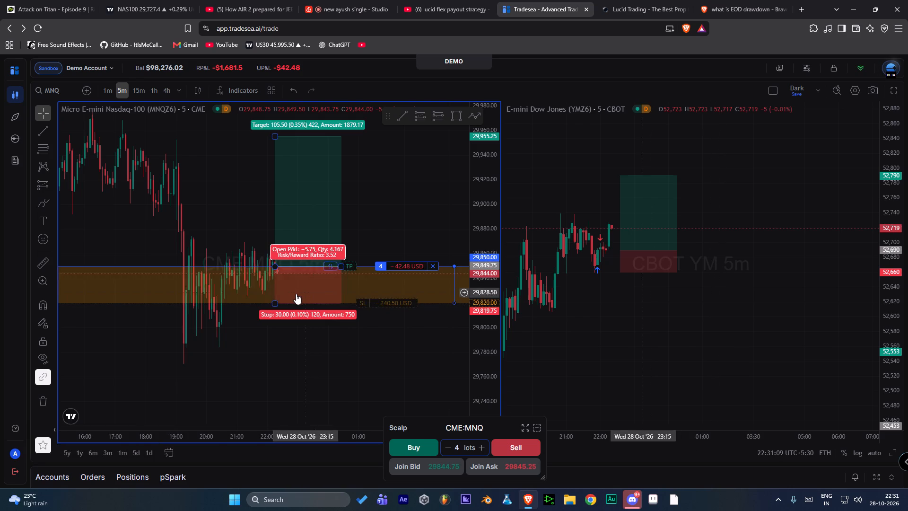
left_click(397, 302)
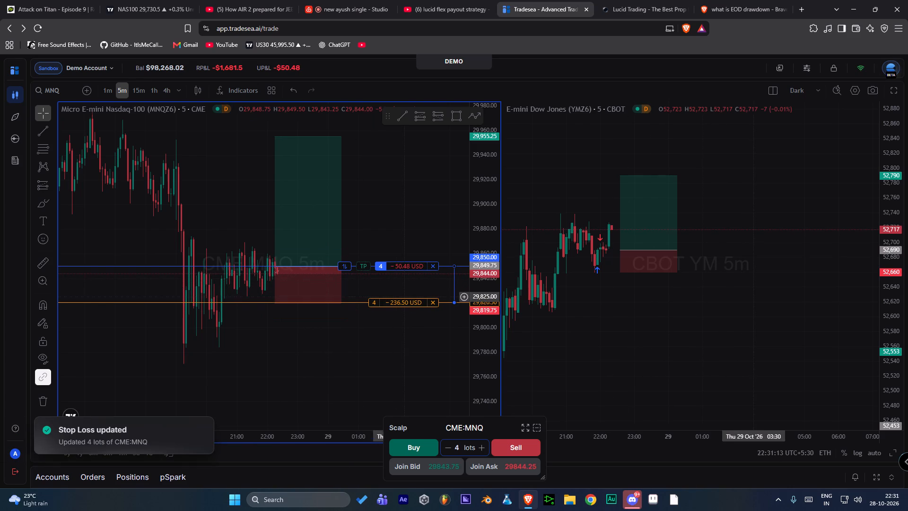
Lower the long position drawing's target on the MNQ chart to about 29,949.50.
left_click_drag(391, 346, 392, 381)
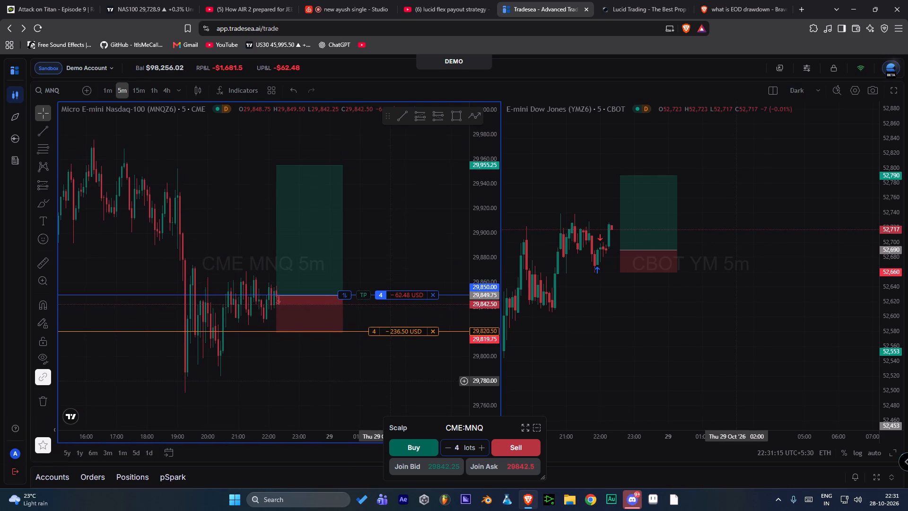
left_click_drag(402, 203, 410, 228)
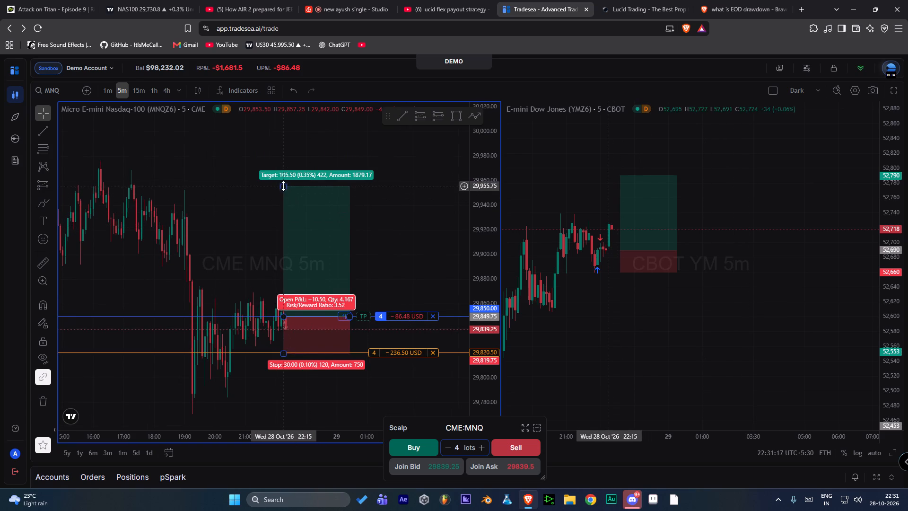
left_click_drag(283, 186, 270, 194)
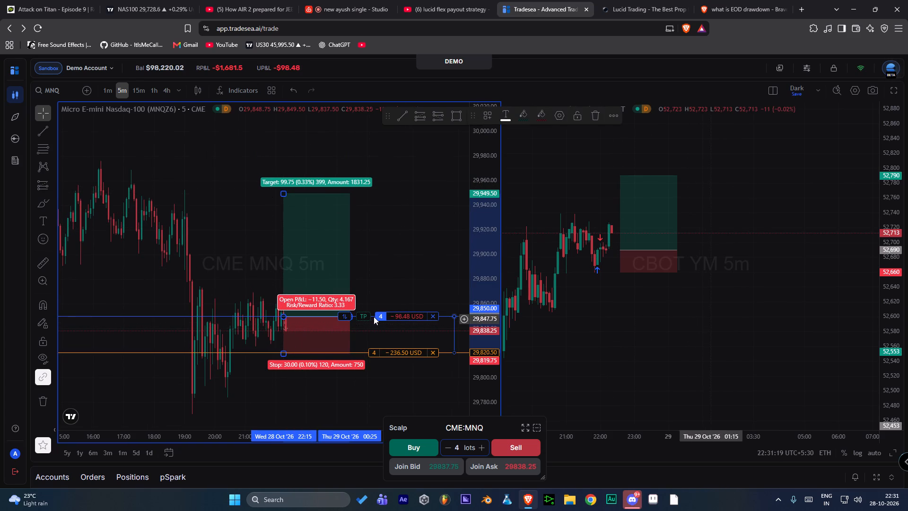
Attach a take profit at 29,928.50 to the open 4-lot MNQ position.
left_click_drag(366, 314, 394, 213)
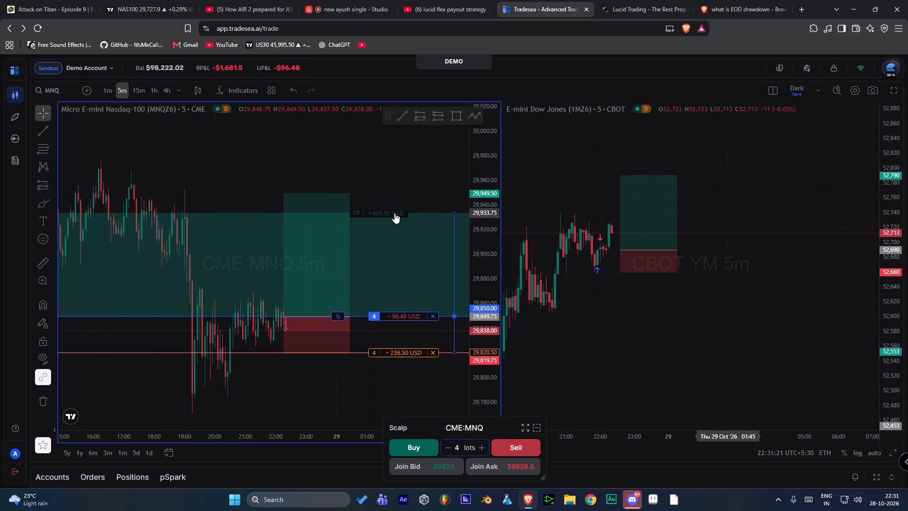
left_click_drag(394, 213, 417, 217)
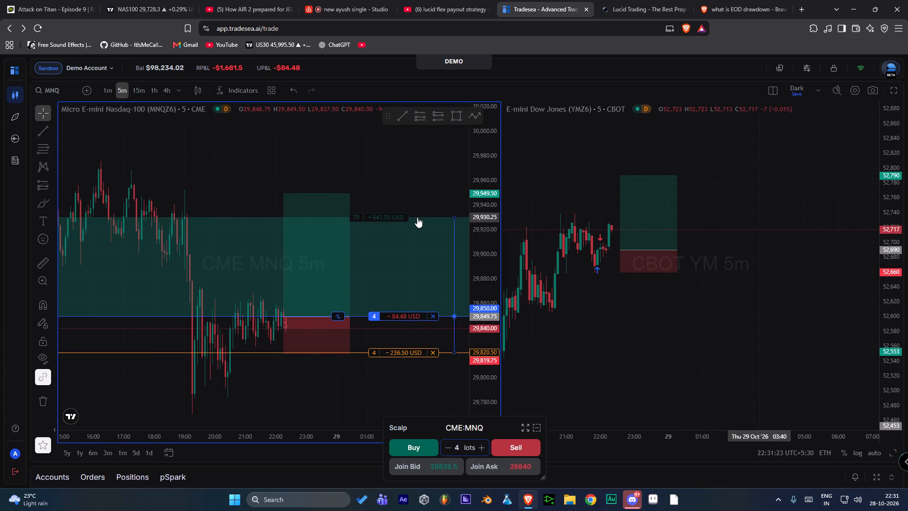
left_click_drag(417, 217, 417, 220)
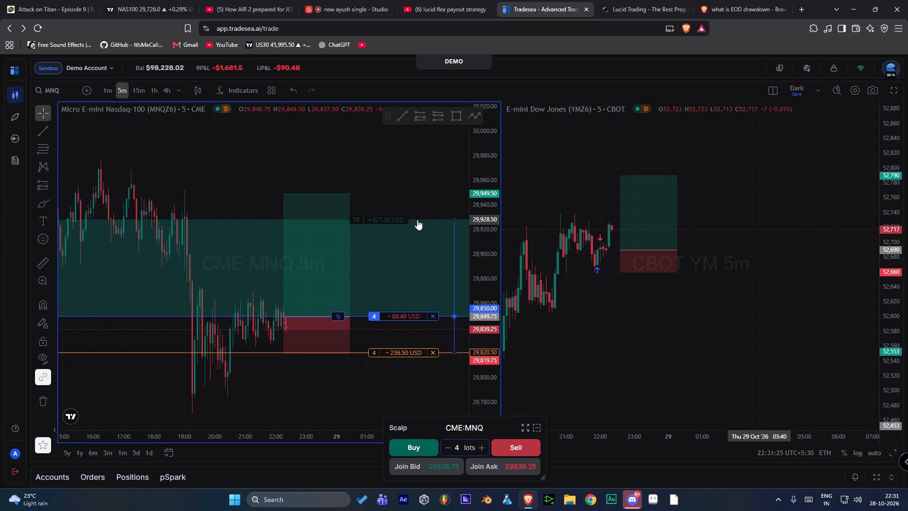
left_click_drag(417, 220, 417, 220)
Lower the long position drawing's target to about 29,929.25, in line with the 4-lot position's take profit.
left_click_drag(284, 196, 258, 219)
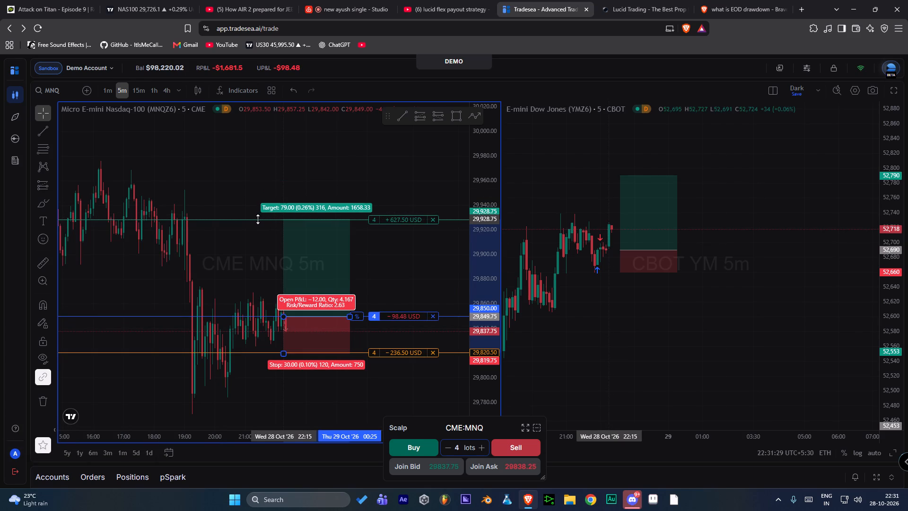
left_click_drag(258, 219, 253, 219)
Switch to the JEE preparation video on YouTube and replay its Class of 2028 section, adjusting the volume and pausing at the end.
left_click(245, 0)
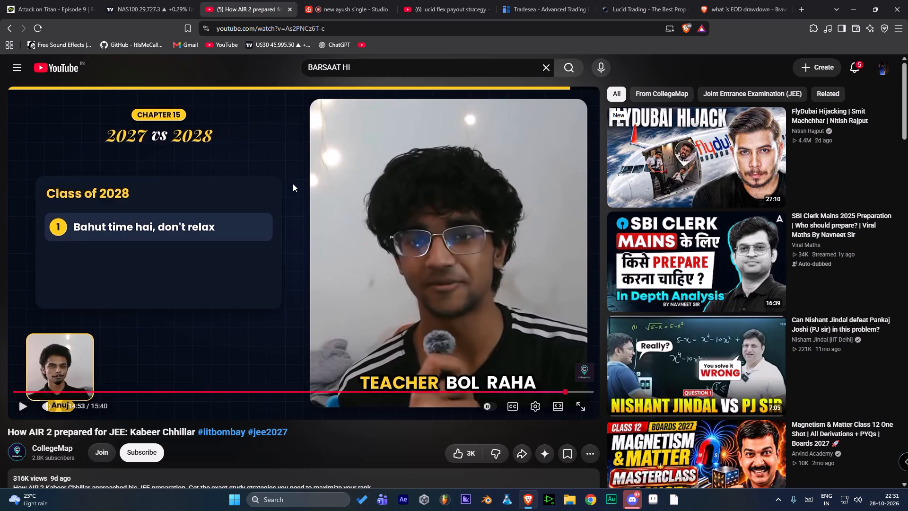
left_click(293, 184)
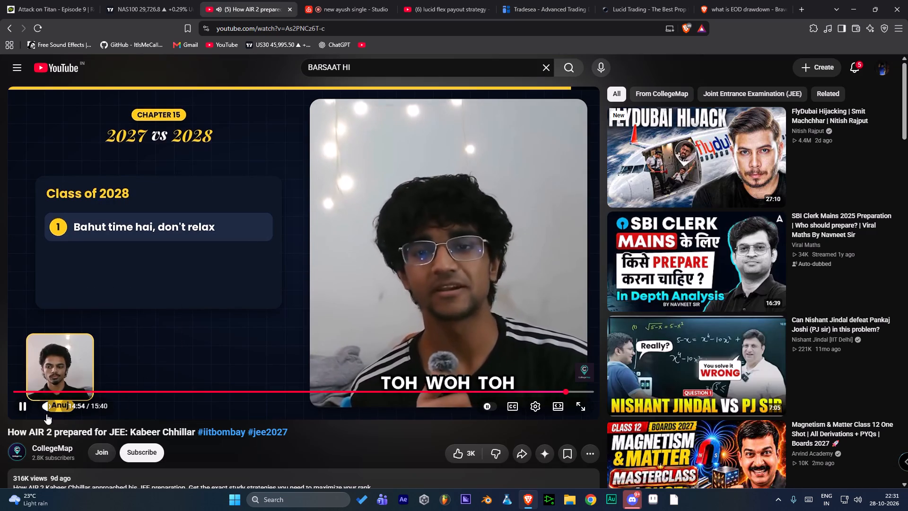
left_click_drag(75, 407, 69, 408)
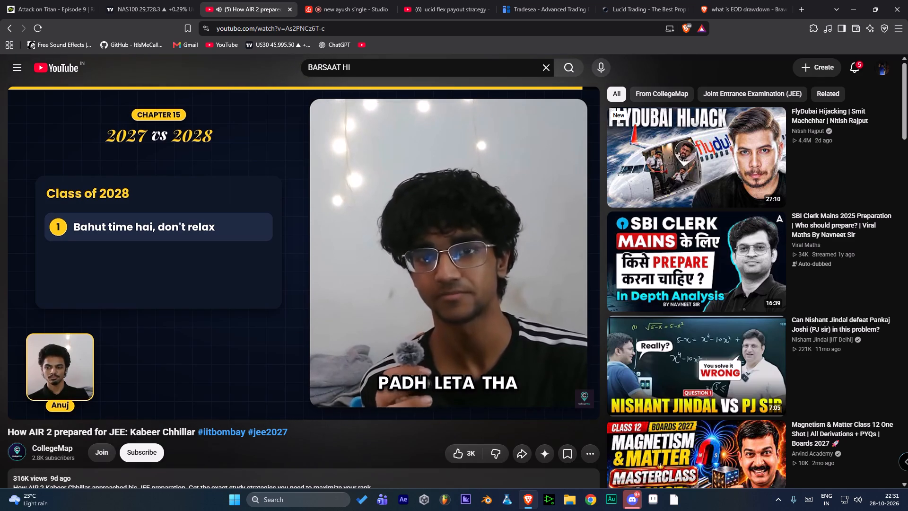
key("Left")
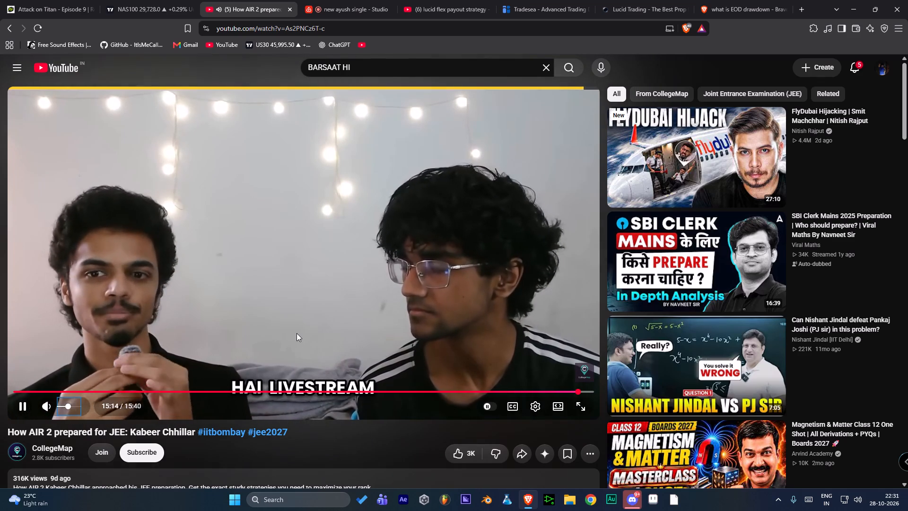
left_click(297, 333)
key("space")
key("Left")
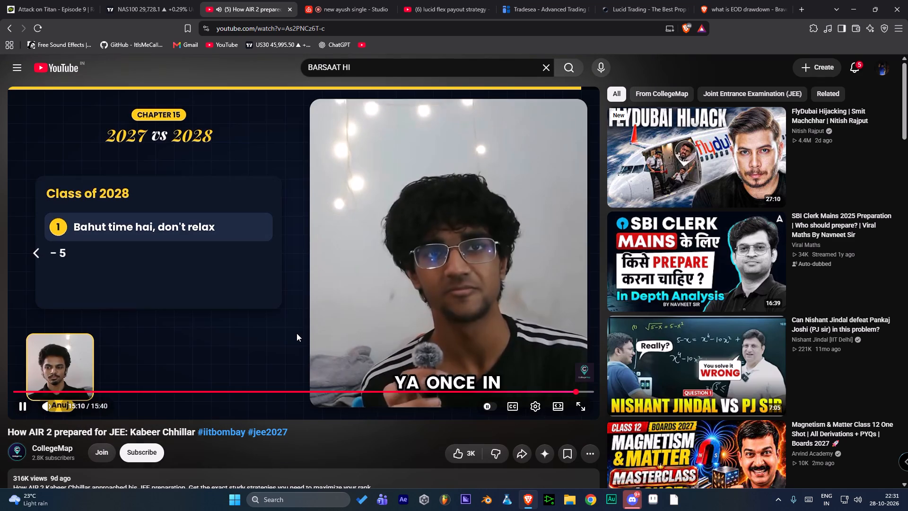
key("Left")
key("Left")
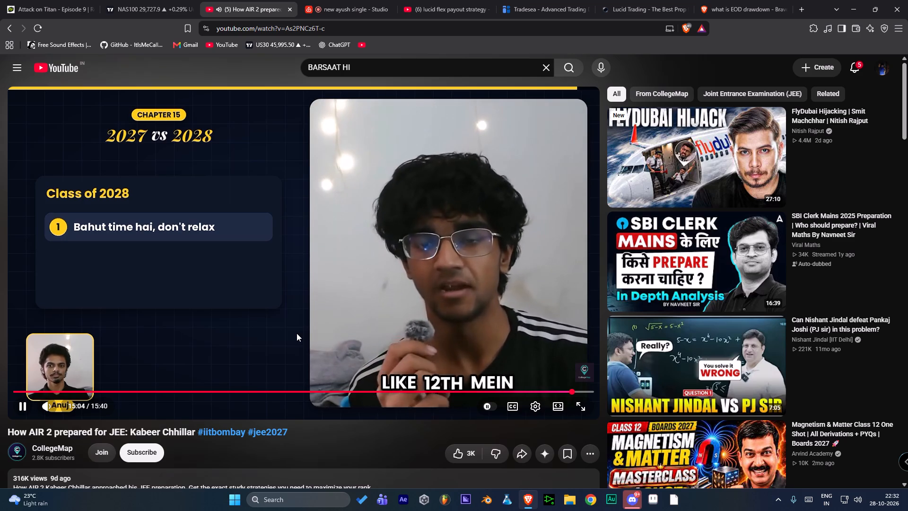
key("Left")
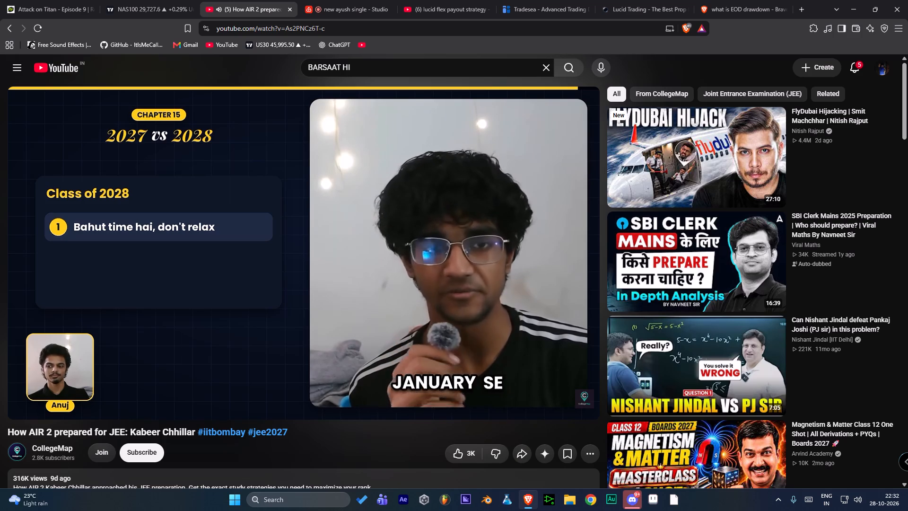
left_click(402, 236)
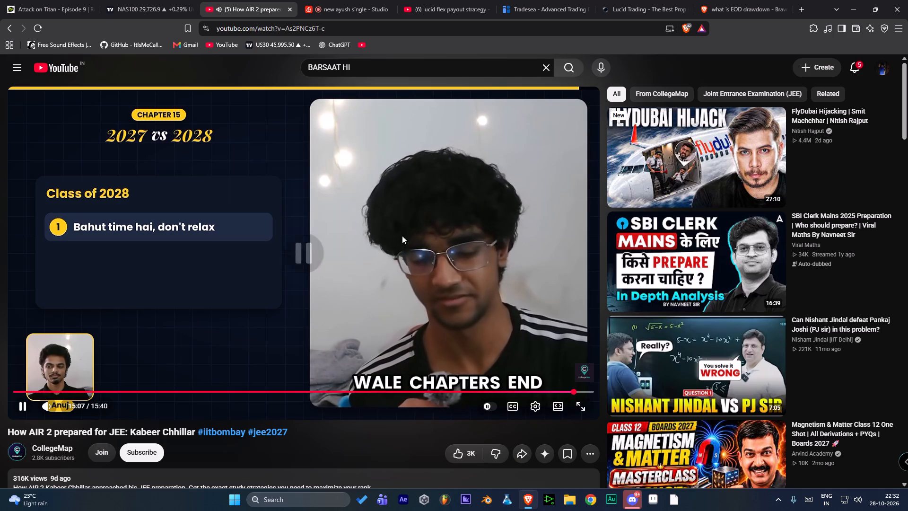
left_click_drag(514, 23, 517, 16)
Return to Tradesea and bring the 4-lot MNQ position with its stop loss and take profit into view.
left_click(527, 5)
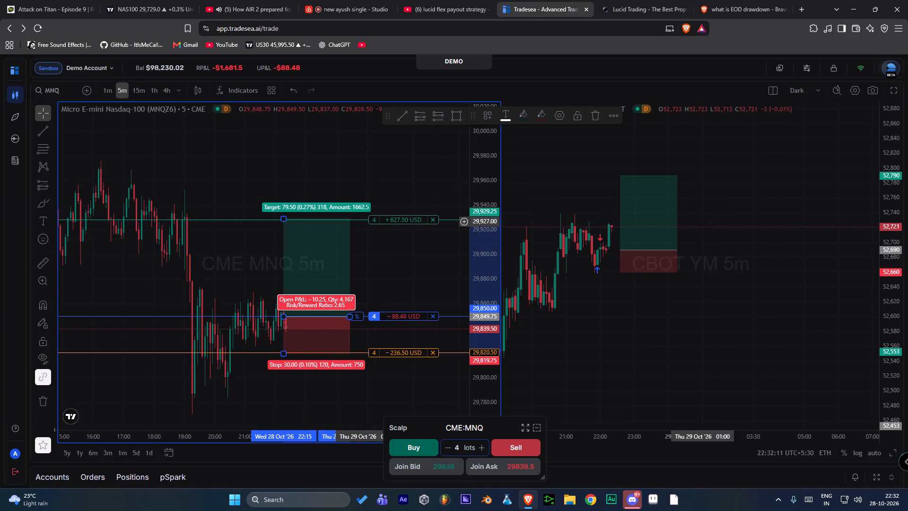
left_click(384, 181)
left_click_drag(395, 267, 428, 264)
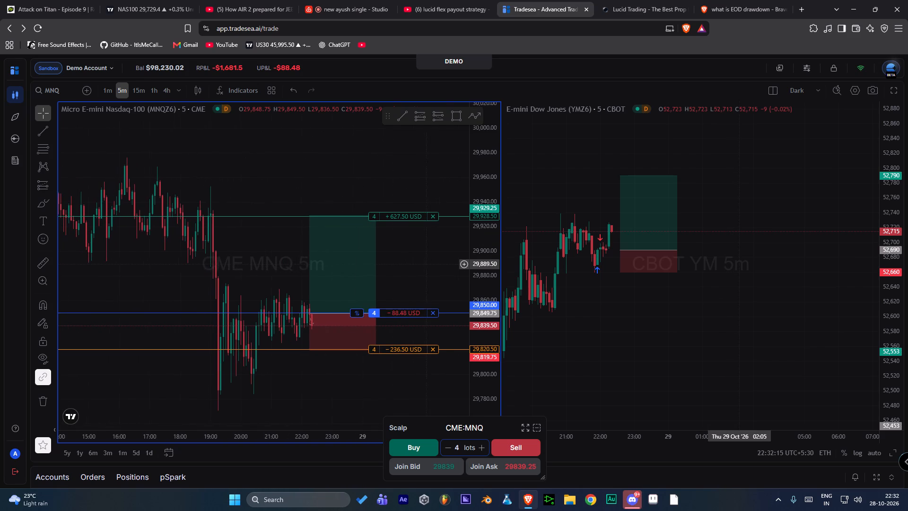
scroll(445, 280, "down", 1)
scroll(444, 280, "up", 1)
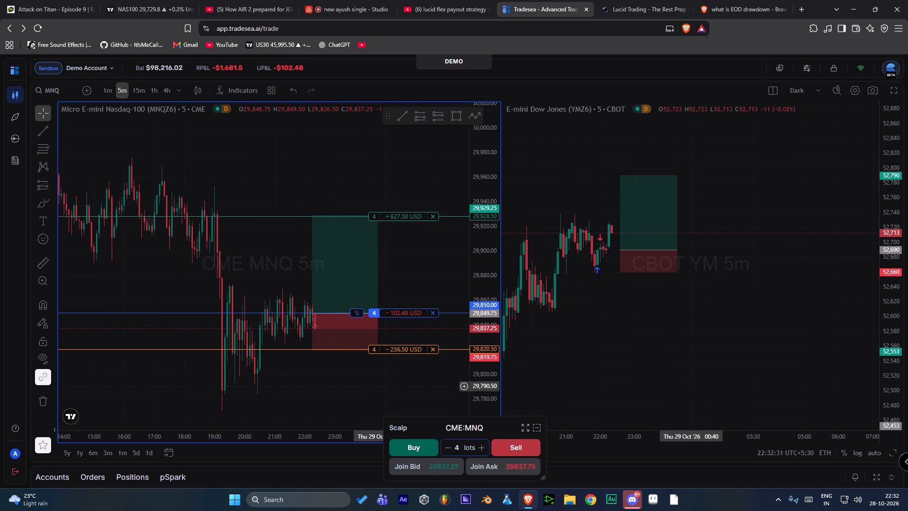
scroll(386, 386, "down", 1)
Buy 1 lot of E-mini Dow Jones (YM) at market.
left_click(595, 316)
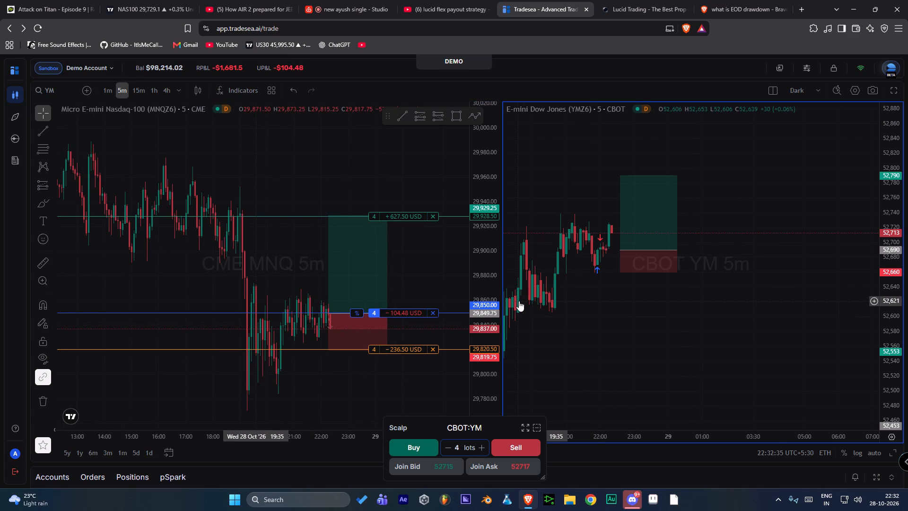
left_click(532, 105)
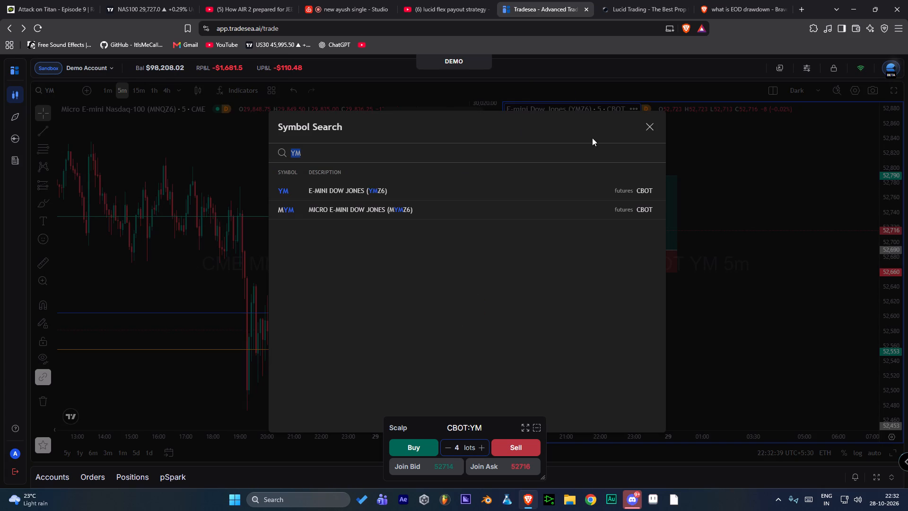
left_click(649, 126)
left_click_drag(603, 155, 577, 160)
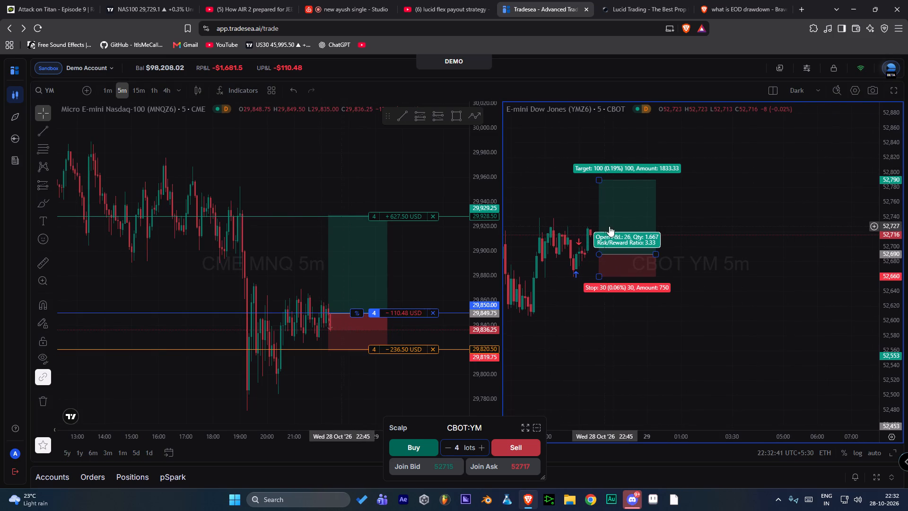
left_click(624, 226)
left_click(727, 223)
left_click(727, 223)
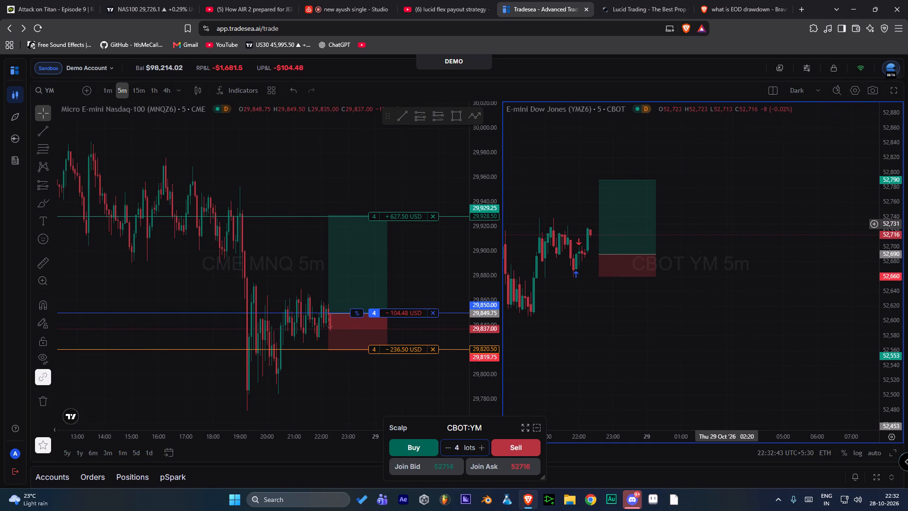
double_click(445, 448)
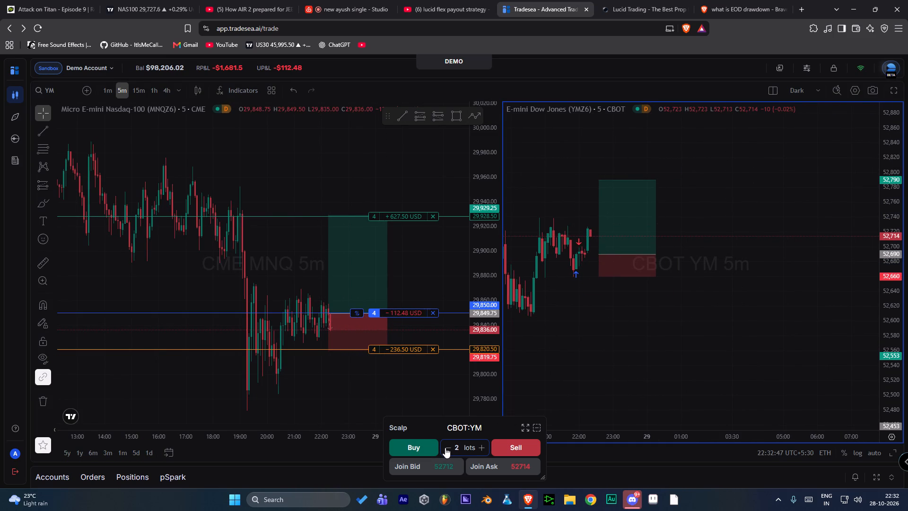
left_click(445, 448)
left_click(421, 448)
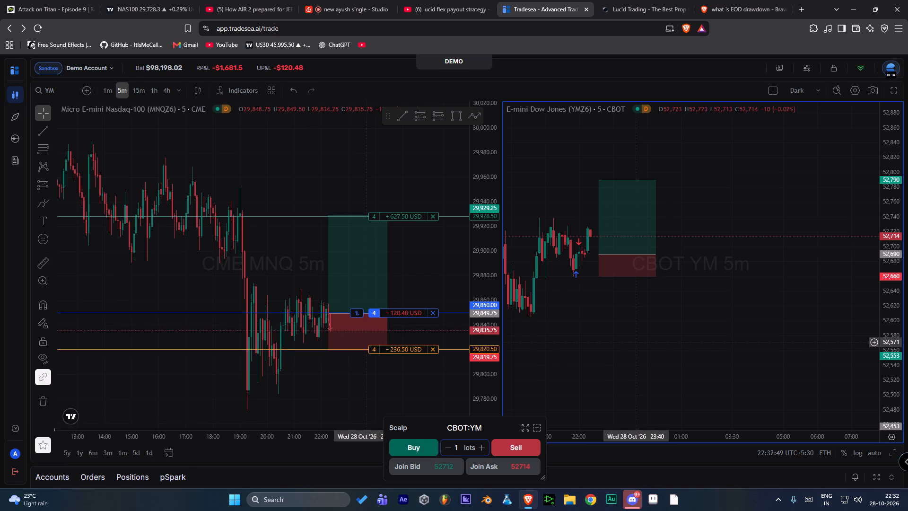
Move the long position drawing on the YM chart so its entry sits at about 52,714, level with the open position.
scroll(655, 320, "up", 1)
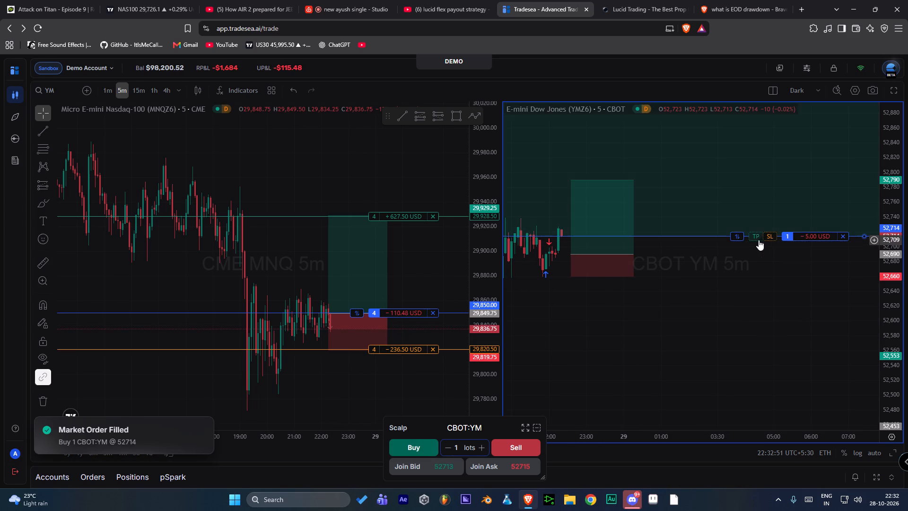
left_click_drag(610, 256, 692, 238)
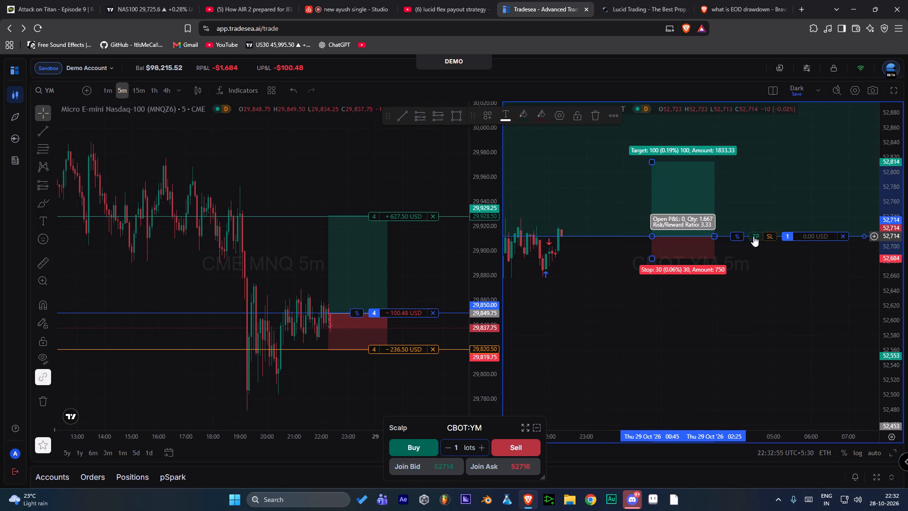
Attach a stop loss at 52,684 to the open 1-lot YM position, matching the drawing's stop.
left_click_drag(768, 237, 763, 261)
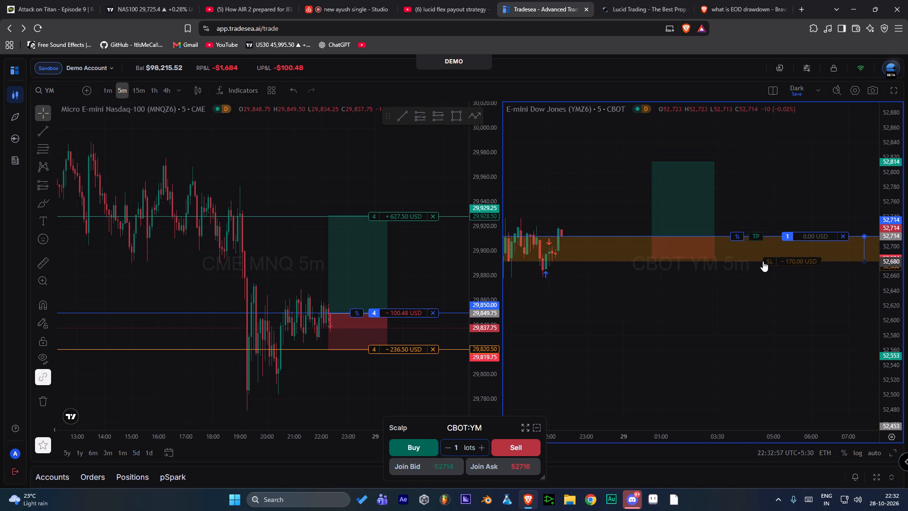
left_click_drag(763, 261, 759, 259)
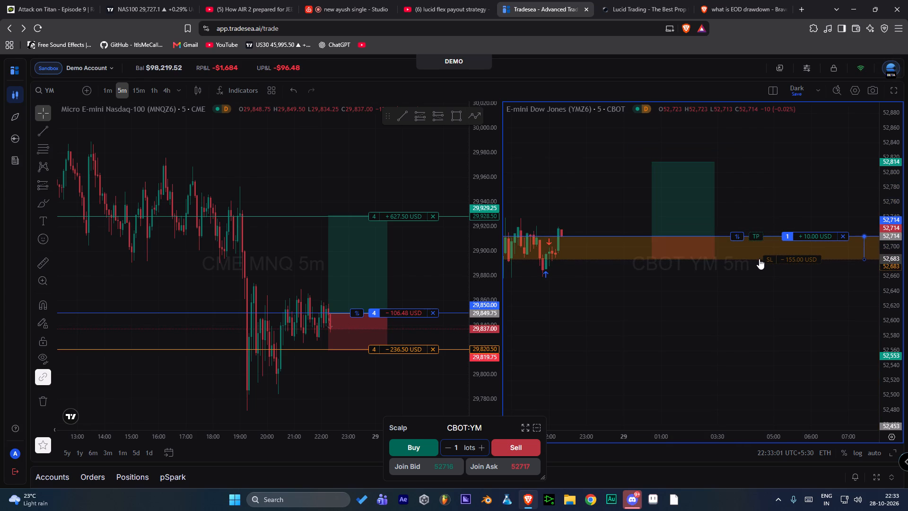
left_click_drag(759, 259, 759, 258)
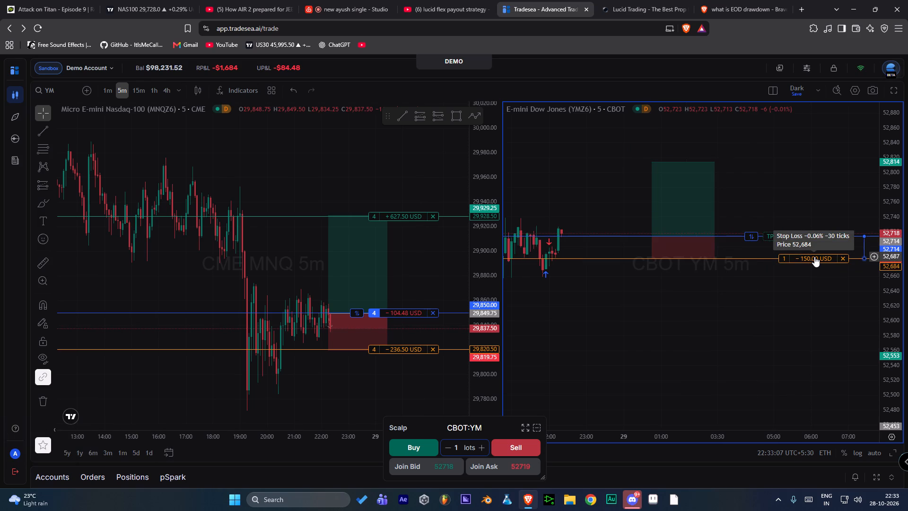
Attach a take profit at 52,840 to the open 1-lot YM position.
left_click_drag(772, 234, 749, 142)
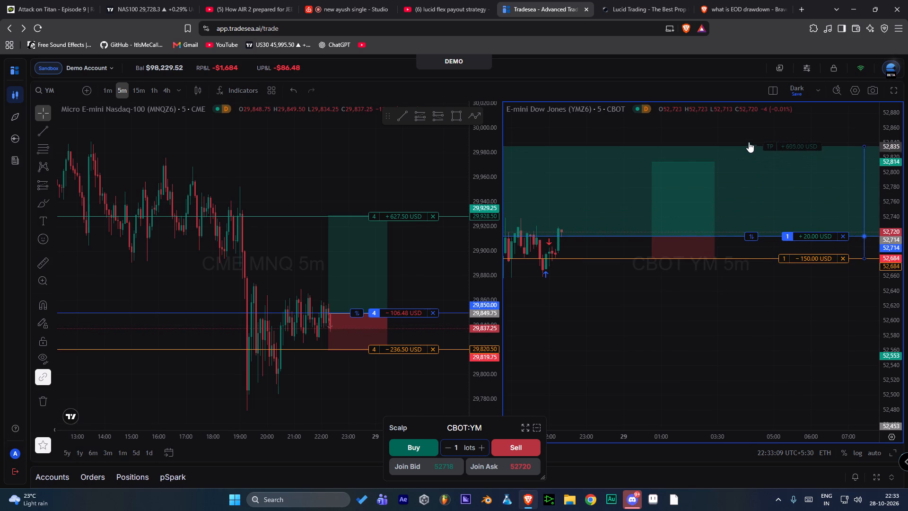
left_click_drag(749, 142, 764, 141)
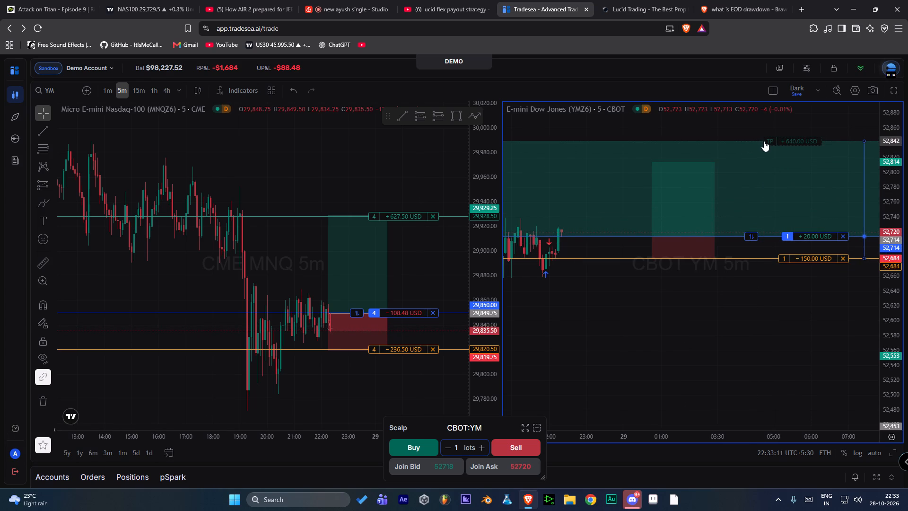
left_click_drag(764, 141, 769, 142)
Raise the YM long position drawing's target to about 52,841, in line with the take profit order.
left_click_drag(651, 162, 638, 143)
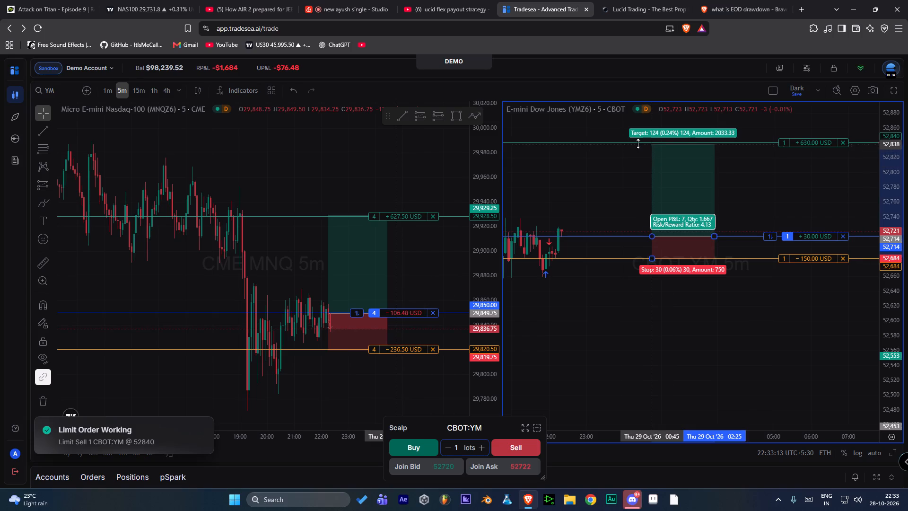
left_click_drag(638, 143, 637, 142)
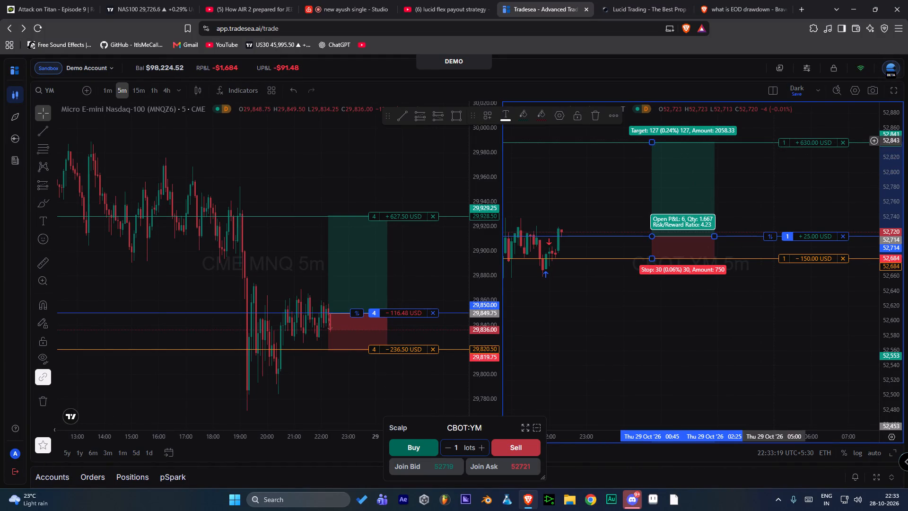
Lower the YM position's take profit to 52,821.
left_click_drag(792, 141, 799, 157)
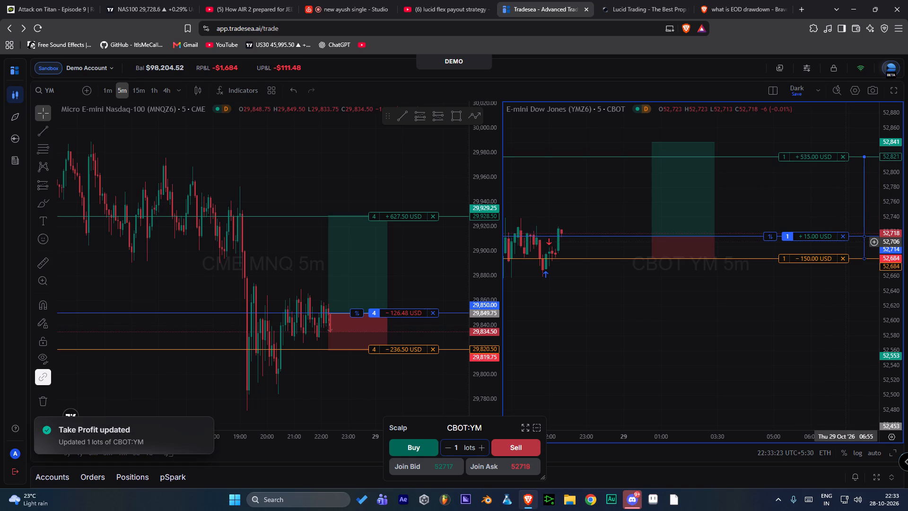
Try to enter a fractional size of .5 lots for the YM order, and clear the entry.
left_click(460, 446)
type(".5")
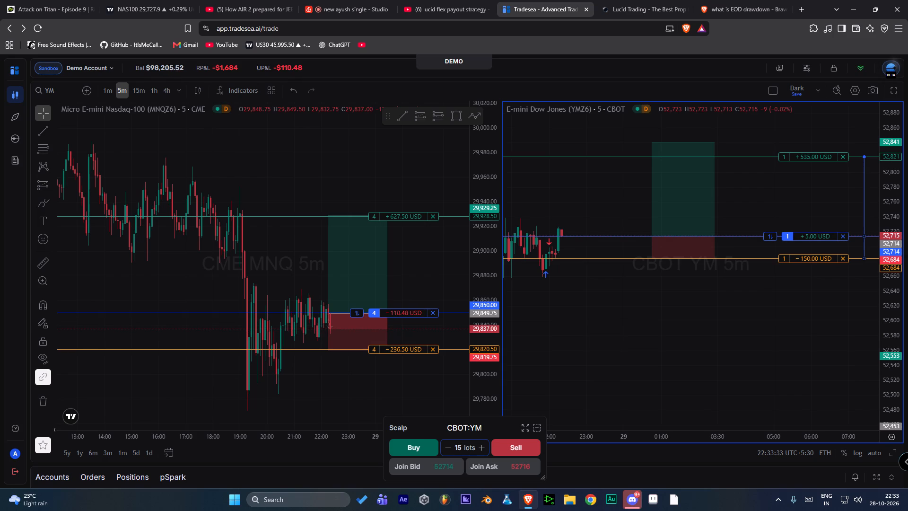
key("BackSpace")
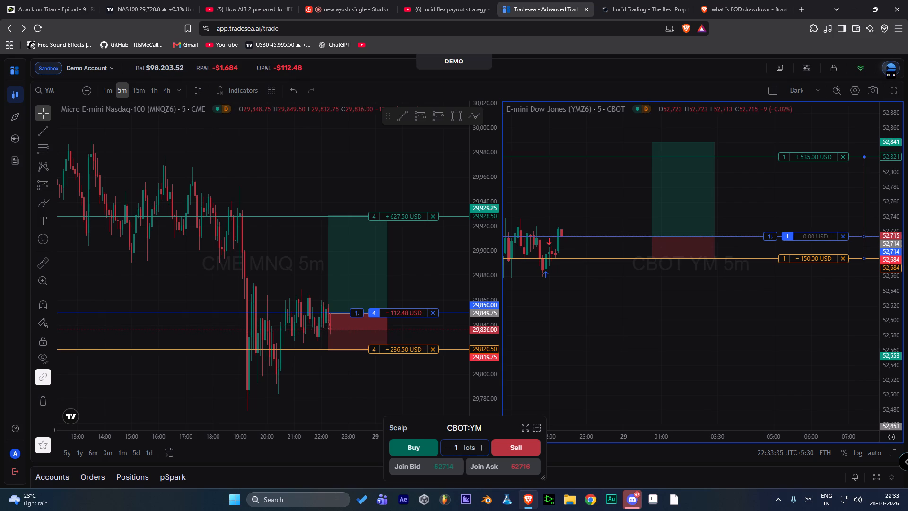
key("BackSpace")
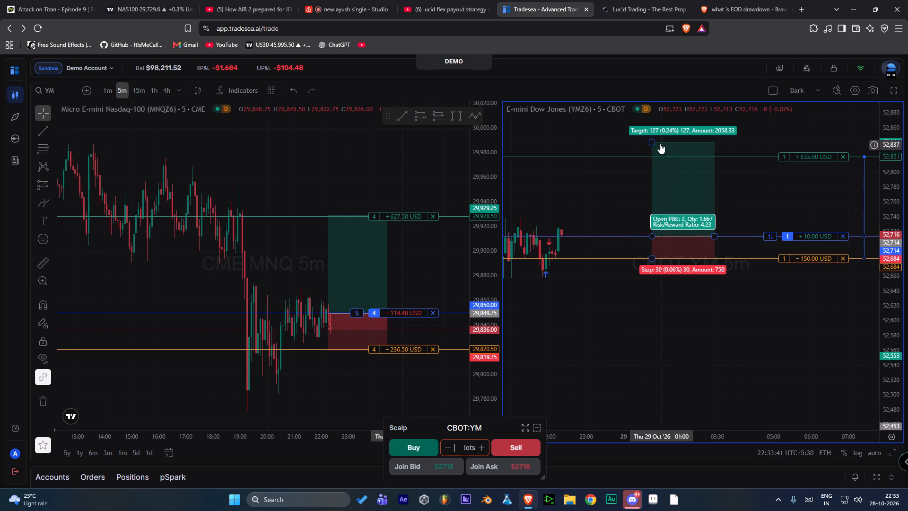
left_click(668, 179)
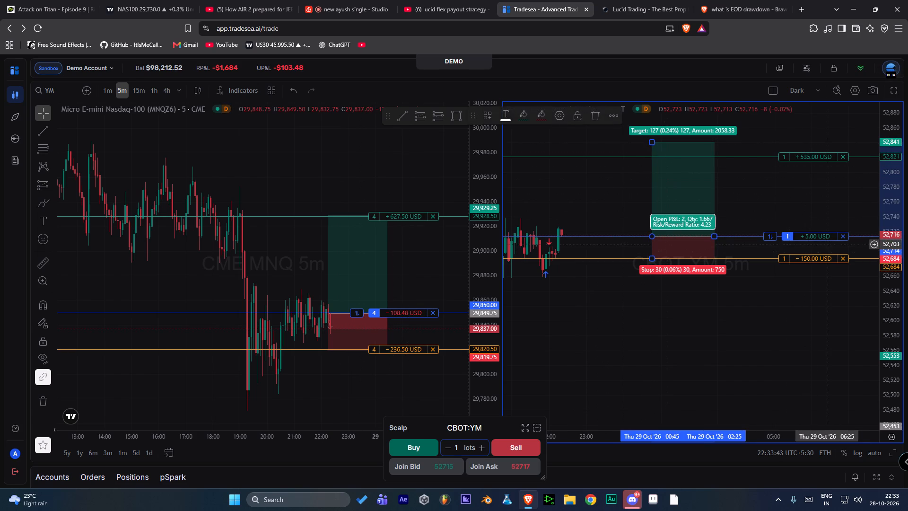
Close the open 1-lot YM position.
left_click(842, 240)
Change the YM chart's symbol to Micro E-mini Dow Jones (MYM).
left_click(539, 113)
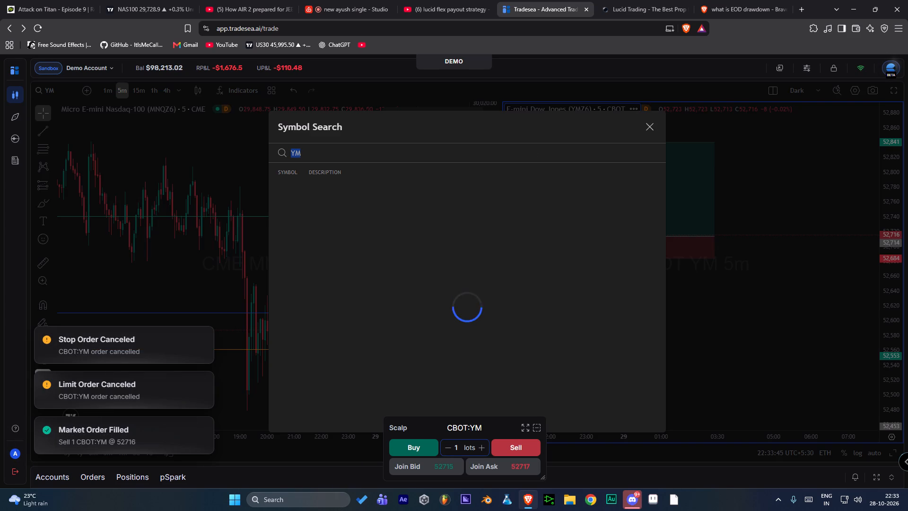
left_click(514, 158)
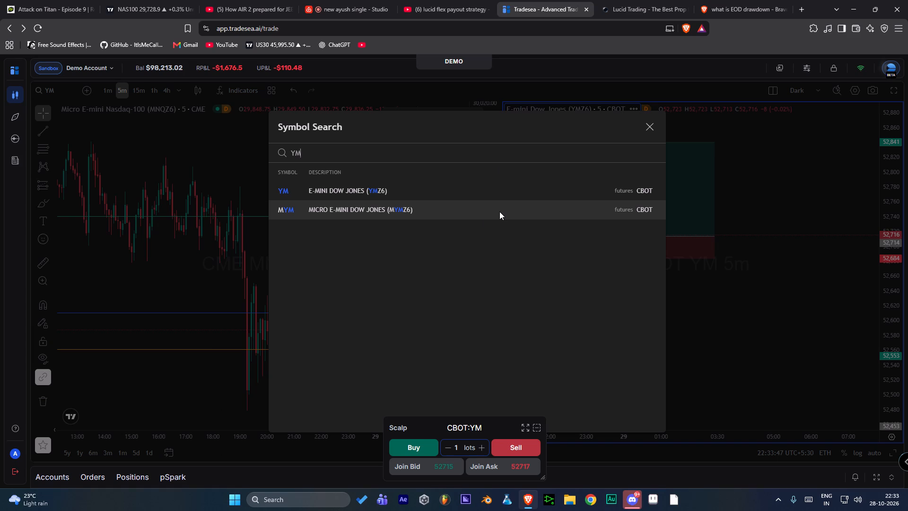
left_click(499, 211)
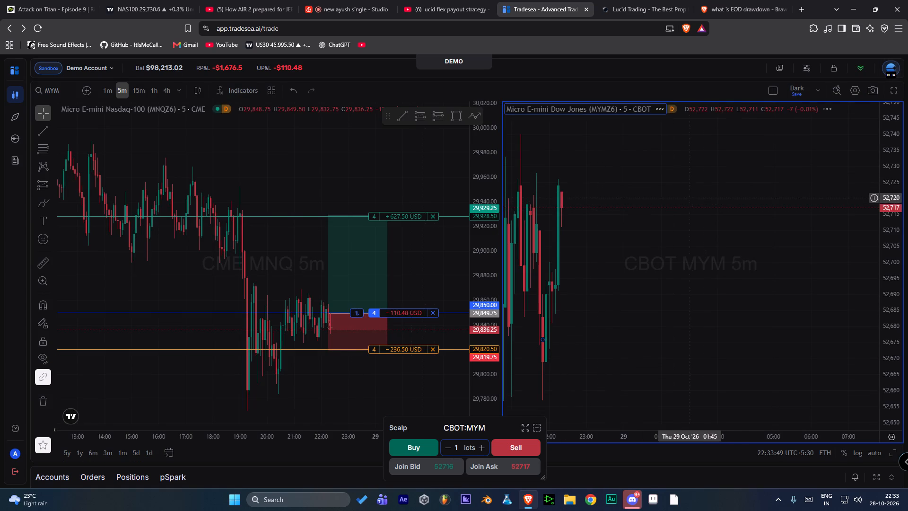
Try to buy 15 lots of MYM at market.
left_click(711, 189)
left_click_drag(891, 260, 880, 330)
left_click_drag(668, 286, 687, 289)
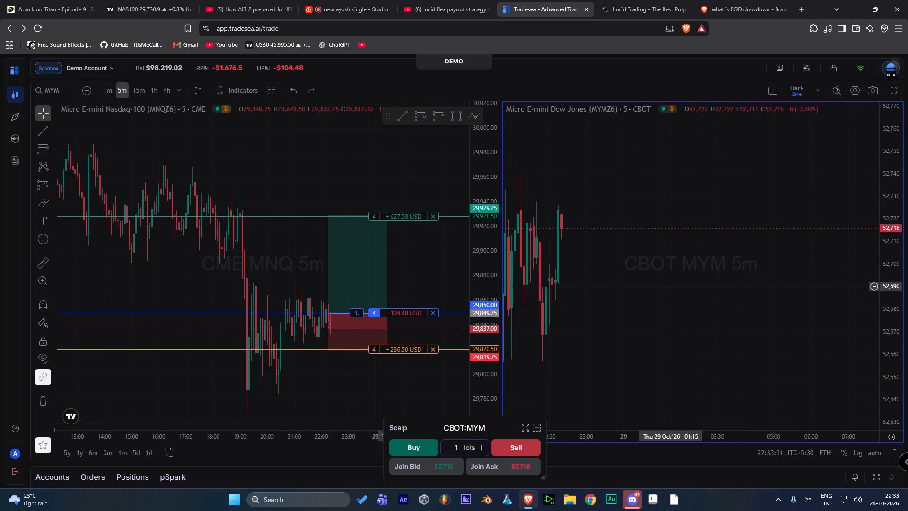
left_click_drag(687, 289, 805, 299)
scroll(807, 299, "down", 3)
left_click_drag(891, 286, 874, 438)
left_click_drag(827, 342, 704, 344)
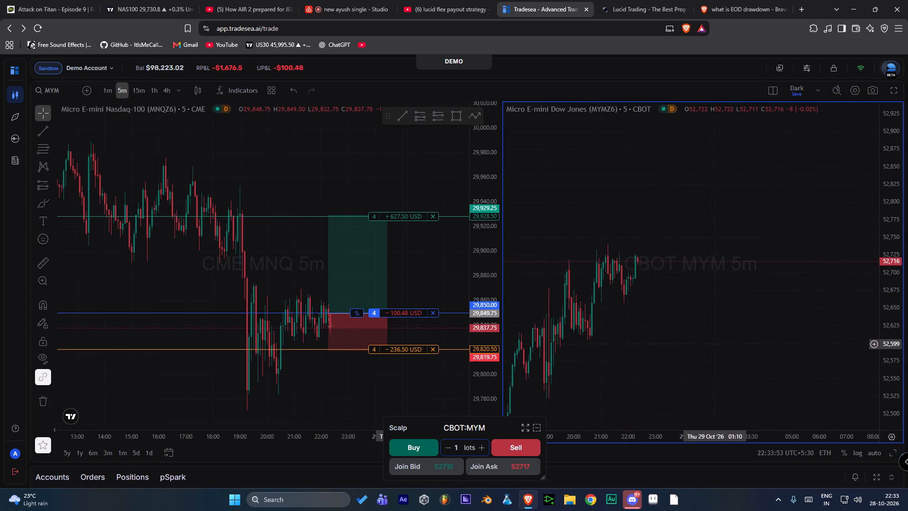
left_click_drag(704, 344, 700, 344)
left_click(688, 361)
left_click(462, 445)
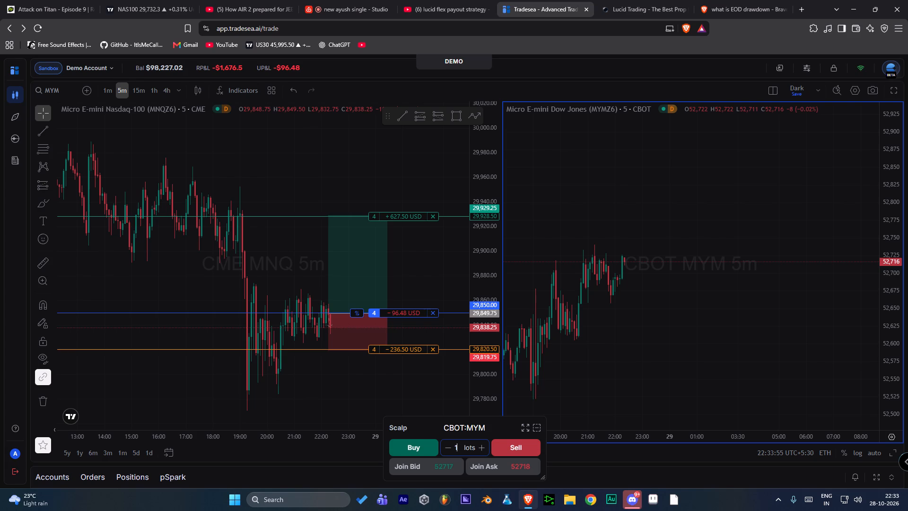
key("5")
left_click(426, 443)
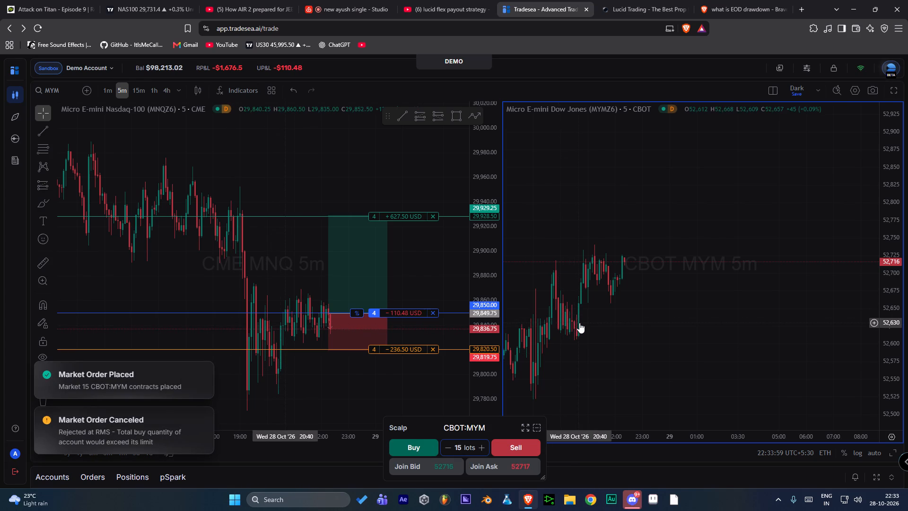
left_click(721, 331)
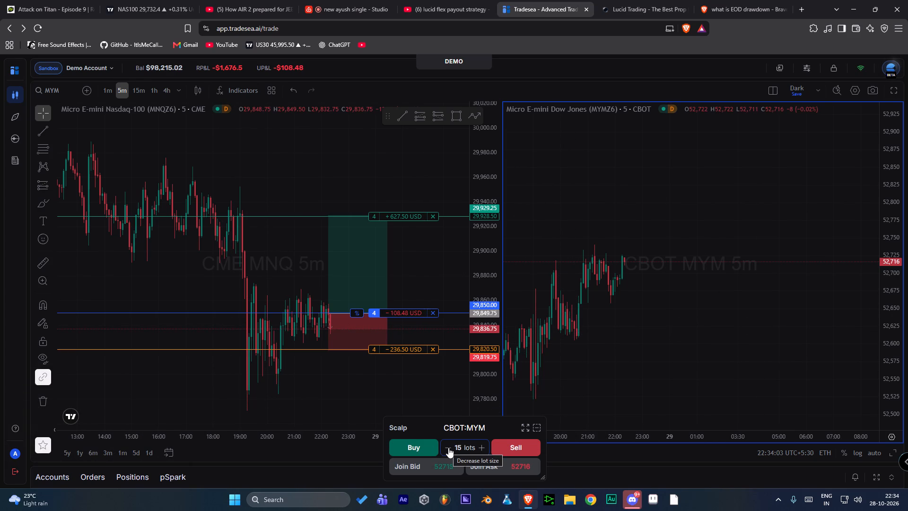
Reduce the MYM order size to 10 lots and try to buy at market.
left_click(448, 448)
triple_click(448, 448)
left_click(448, 448)
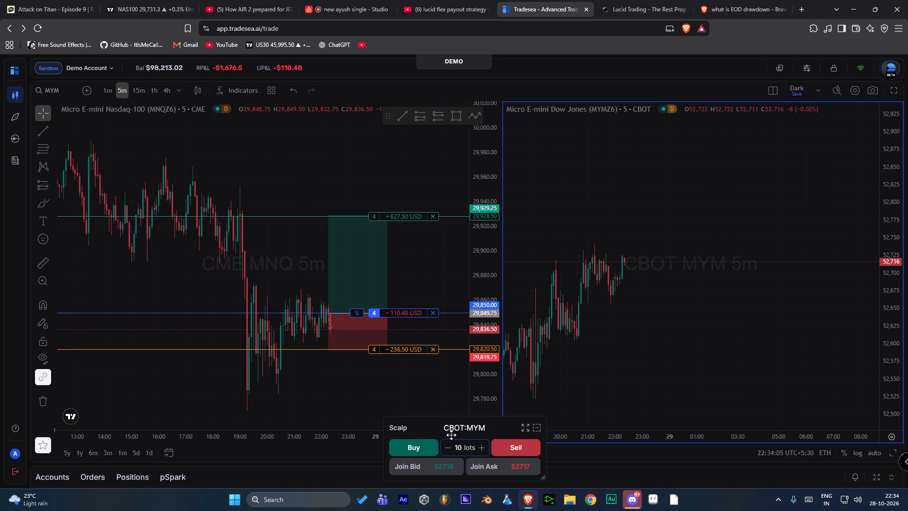
left_click(661, 340)
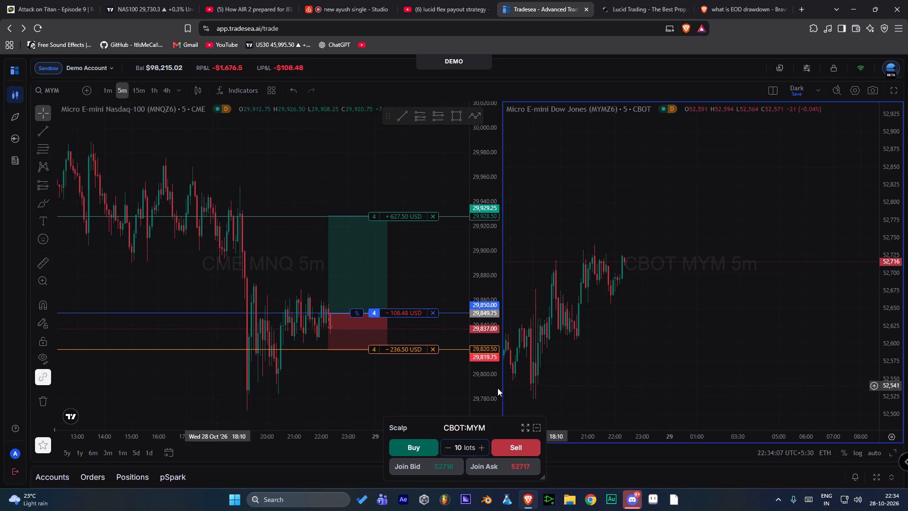
left_click(423, 450)
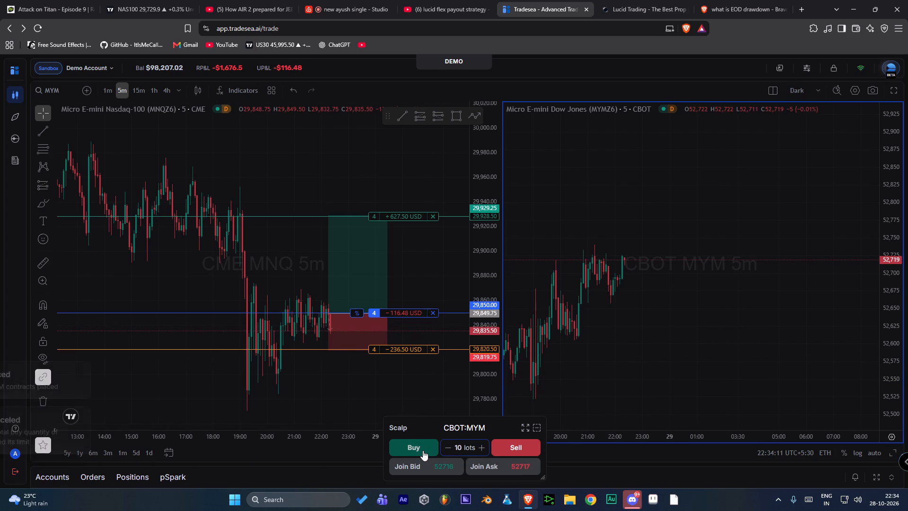
left_click(423, 450)
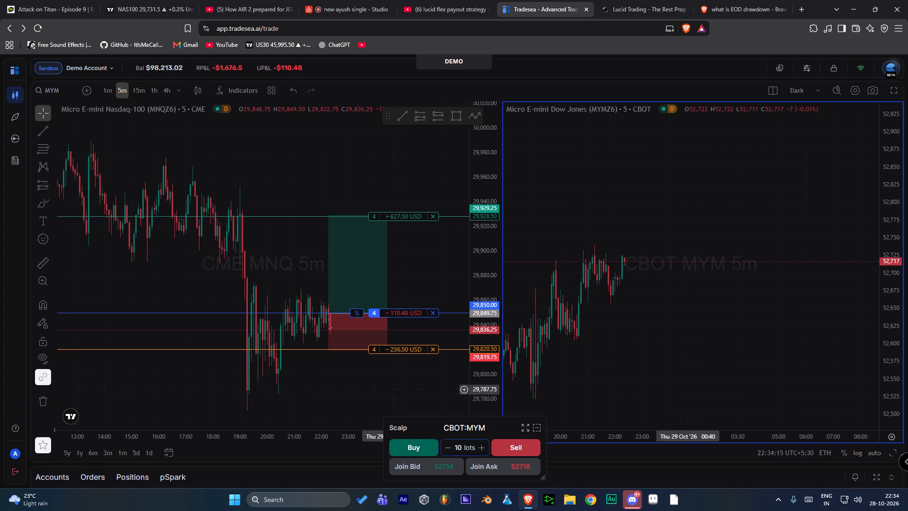
Close the open 4-lot MNQ position.
left_click(434, 310)
Buy 10 lots of MYM at market.
left_click(688, 311)
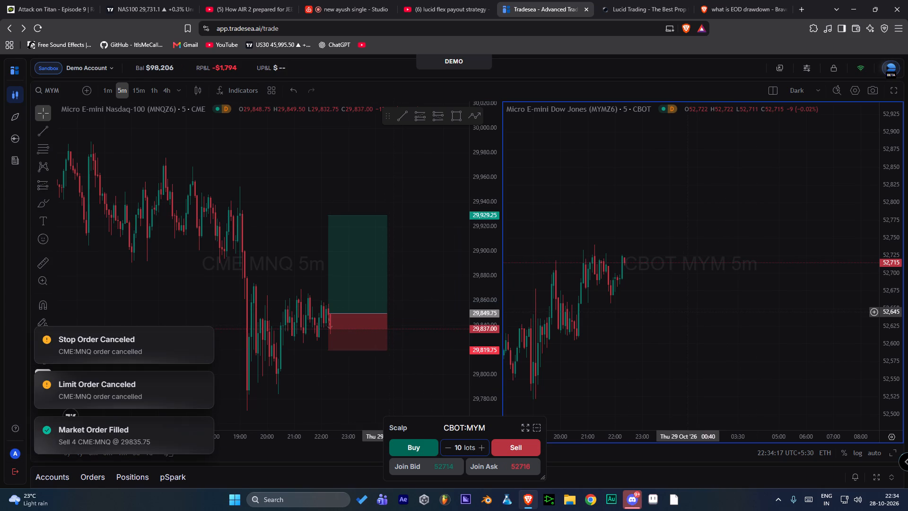
left_click(419, 441)
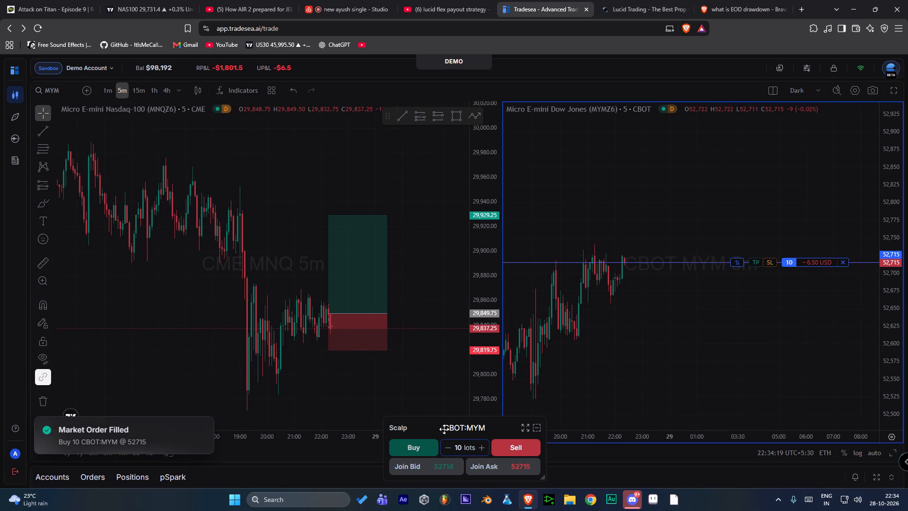
Attach a take profit at 52,842 and a stop loss at 52,660 to the open 10-lot MYM long.
scroll(597, 364, "up", 1)
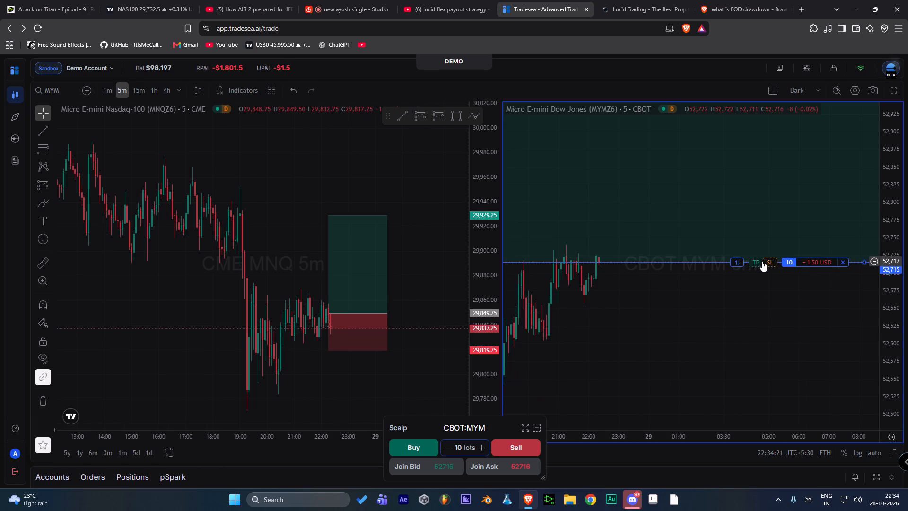
left_click_drag(754, 261, 716, 189)
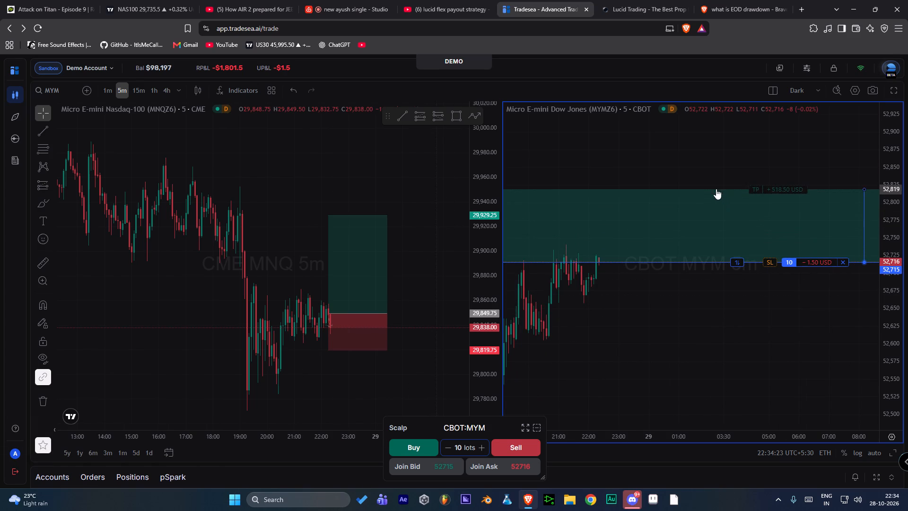
left_click_drag(716, 189, 697, 171)
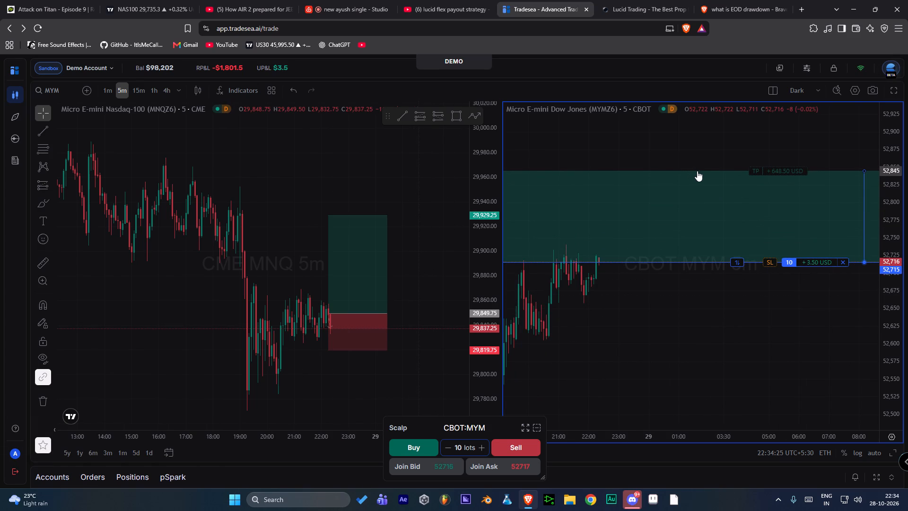
left_click_drag(697, 171, 704, 173)
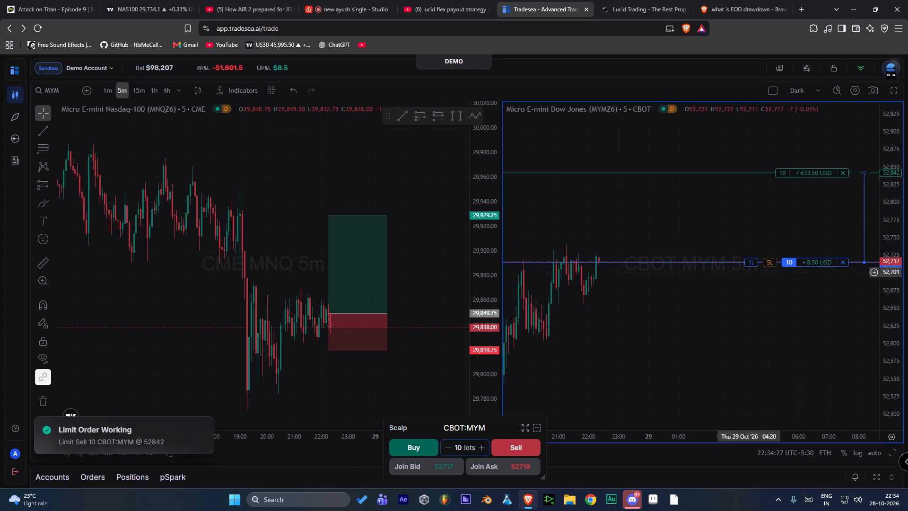
left_click_drag(768, 266, 789, 296)
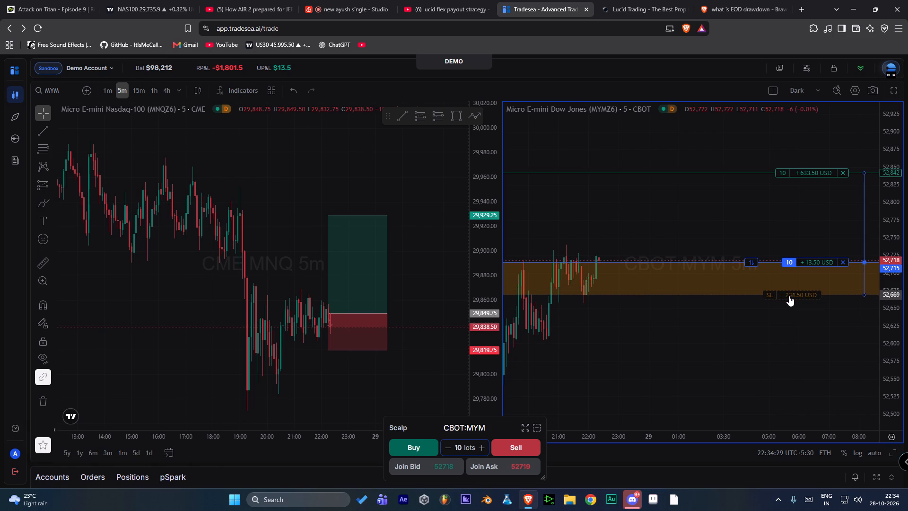
left_click_drag(789, 296, 790, 301)
Draw a long position on the MYM chart with entry at 52,716, target at 52,841 and stop at 52,686.
left_click(413, 119)
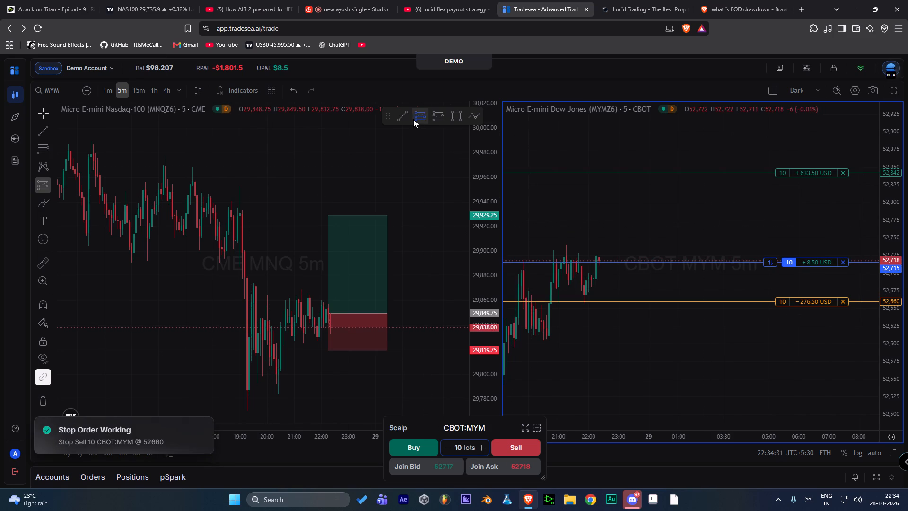
left_click(656, 262)
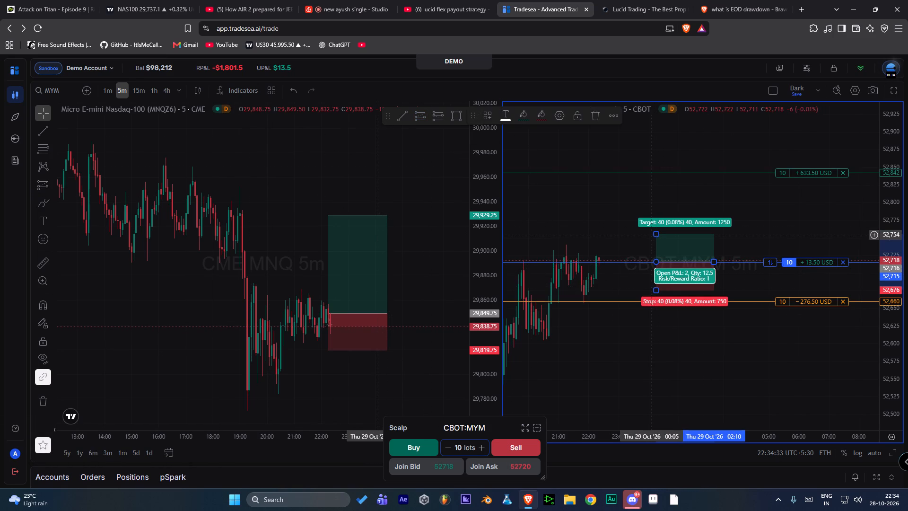
left_click_drag(656, 234, 636, 173)
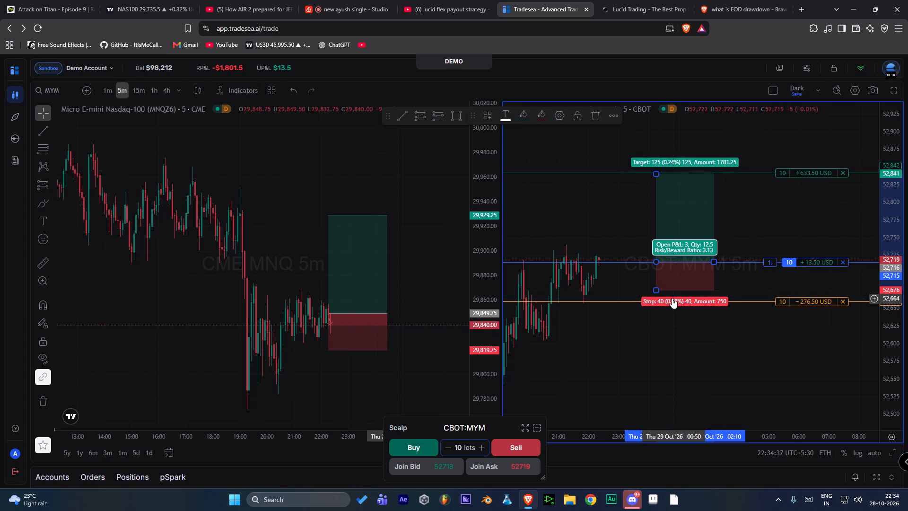
left_click_drag(657, 290, 650, 283)
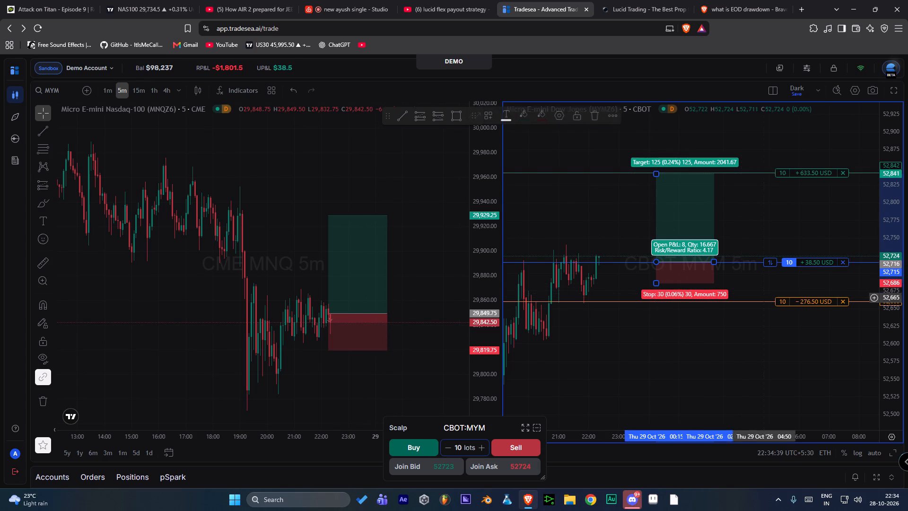
Move the MYM stop loss up to 52,687, near the bottom of the drawn long position.
left_click_drag(801, 301, 803, 282)
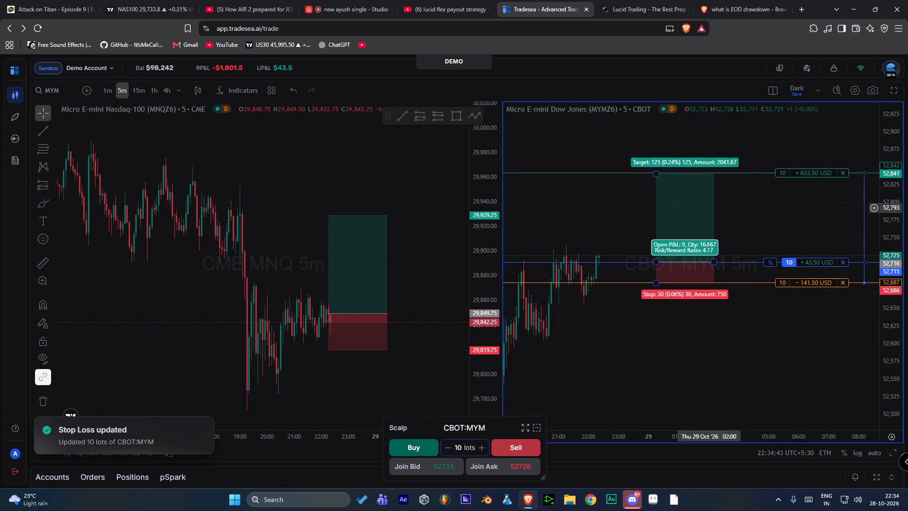
Cancel the take-profit limit order on the open MYM position.
left_click(846, 172)
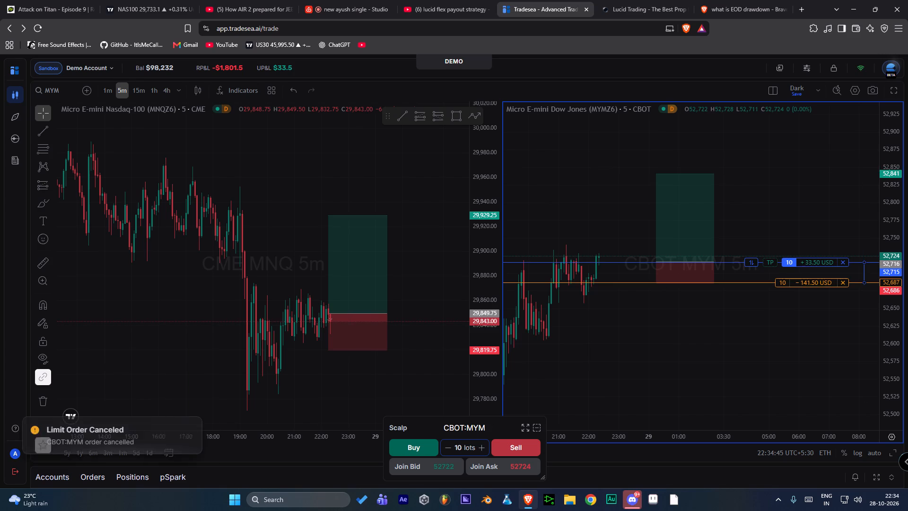
Raise the MYM order size to 15 lots and try to buy at market.
triple_click(484, 446)
left_click(484, 446)
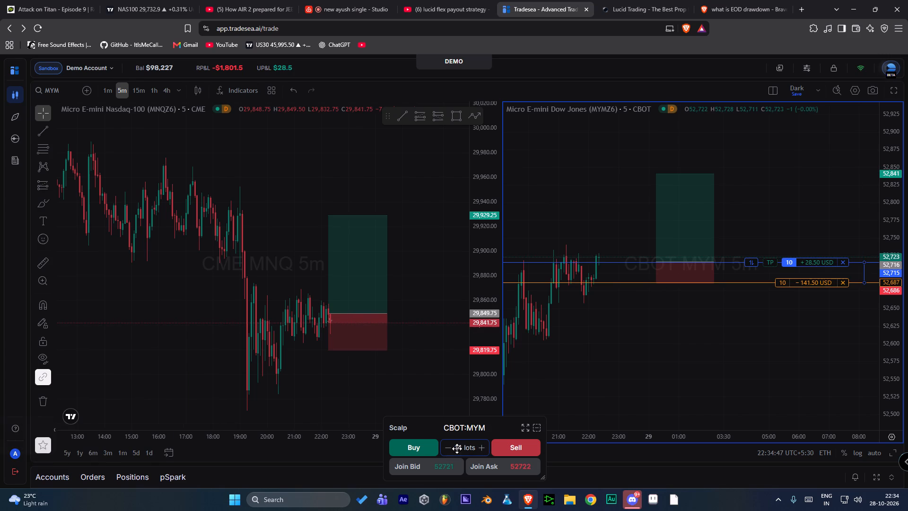
left_click(483, 445)
left_click(414, 451)
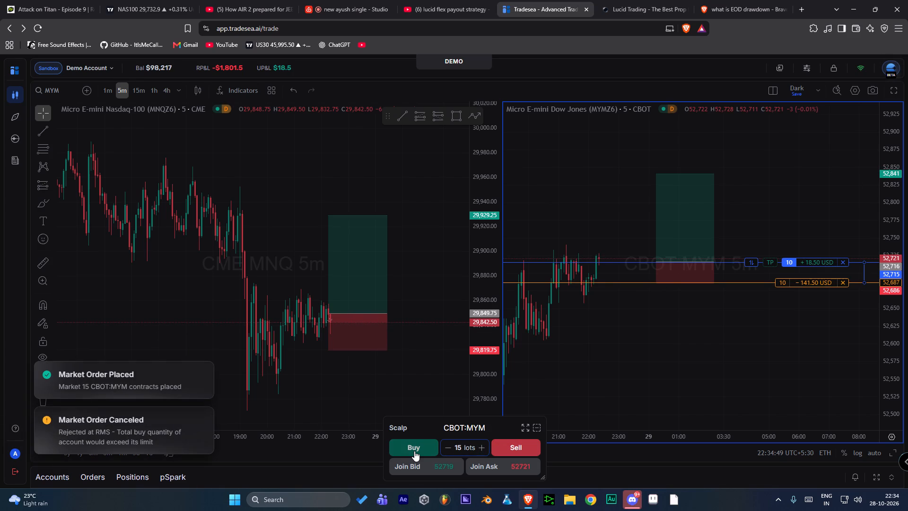
Inspect the live balance and the Sandbox broker and demo account choices in the account selector.
left_click(140, 436)
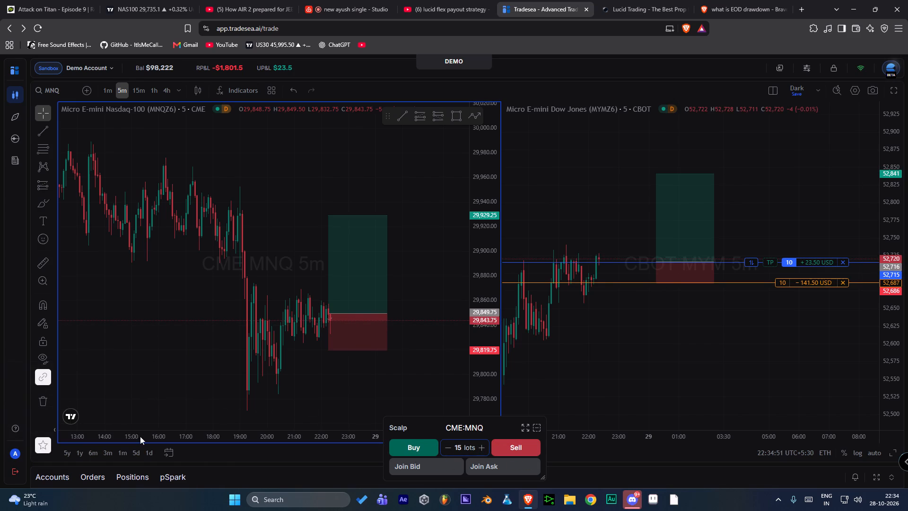
left_click(157, 67)
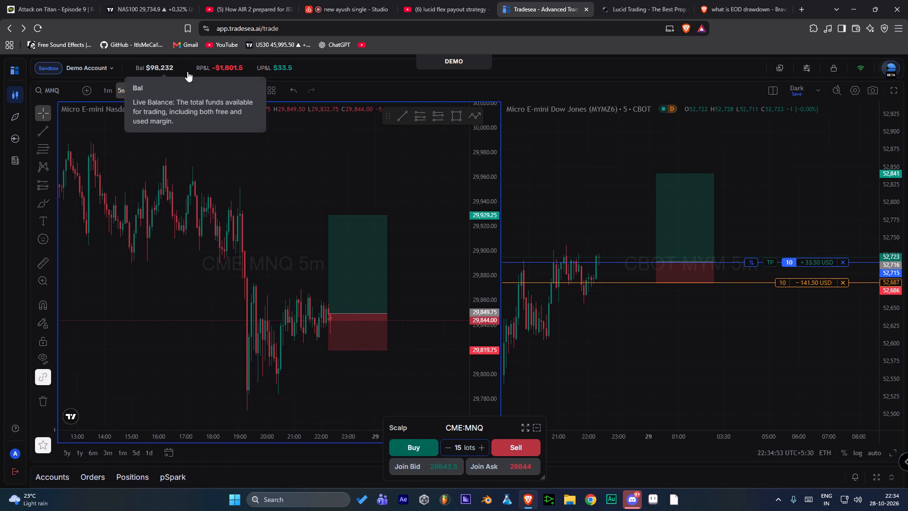
left_click(71, 69)
left_click(121, 143)
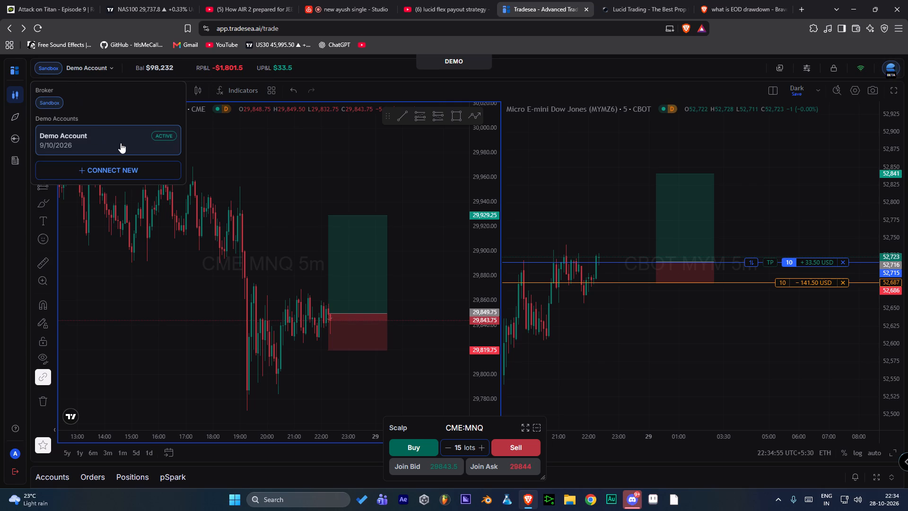
left_click(85, 71)
left_click(54, 67)
left_click(54, 67)
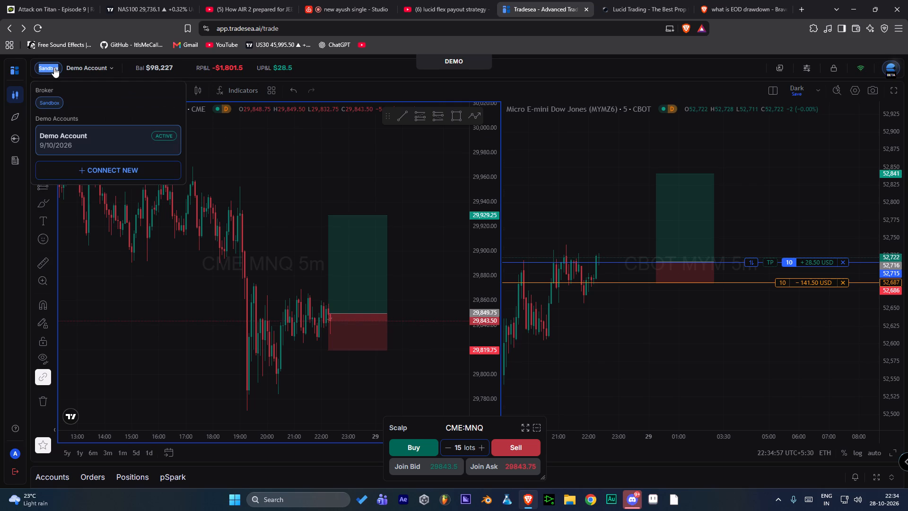
left_click(47, 100)
left_click(62, 139)
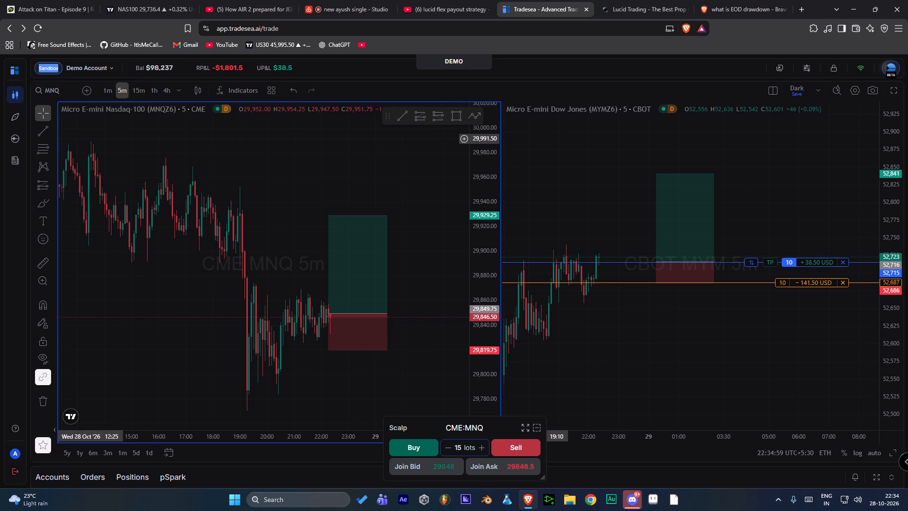
left_click(143, 65)
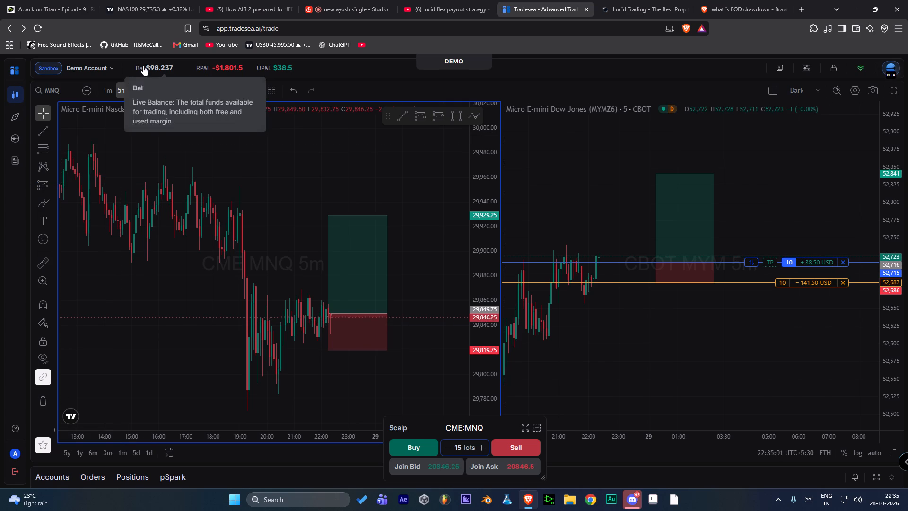
Open the page for connecting a new account, look over the funding firms, and return to the trading charts.
left_click(112, 65)
left_click(107, 166)
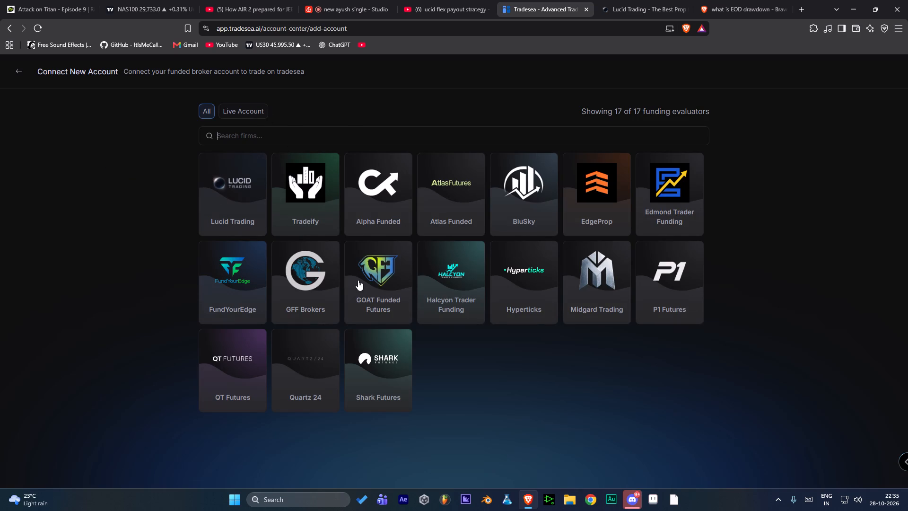
left_click(638, 106)
left_click(16, 74)
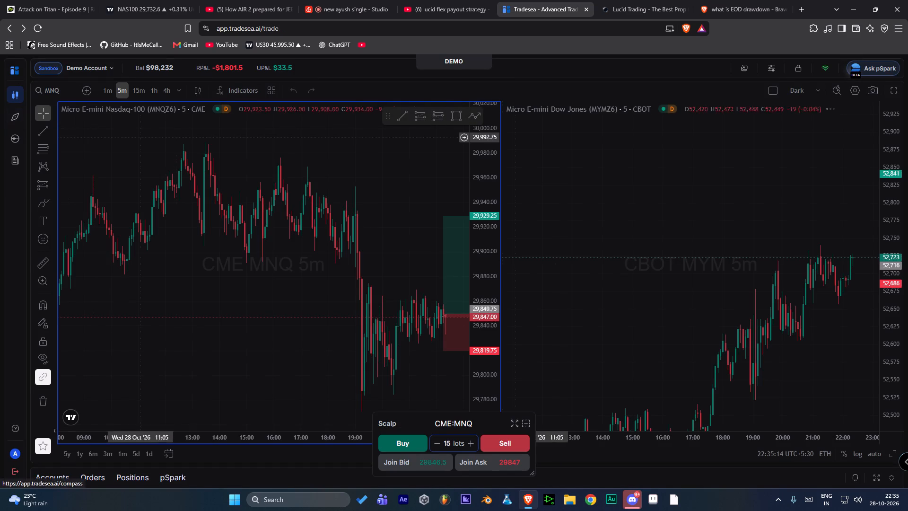
Open the accounts summary and flatten all open positions in the Sandbox account.
left_click(54, 483)
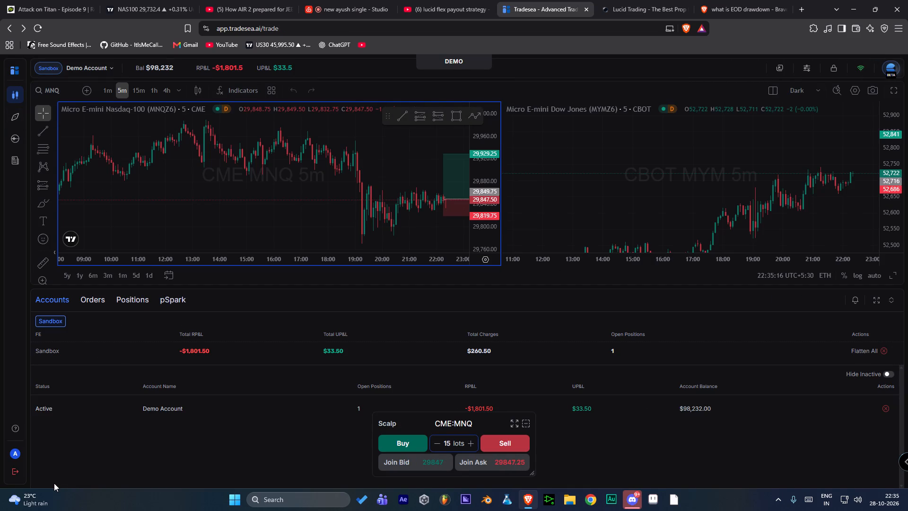
left_click(189, 353)
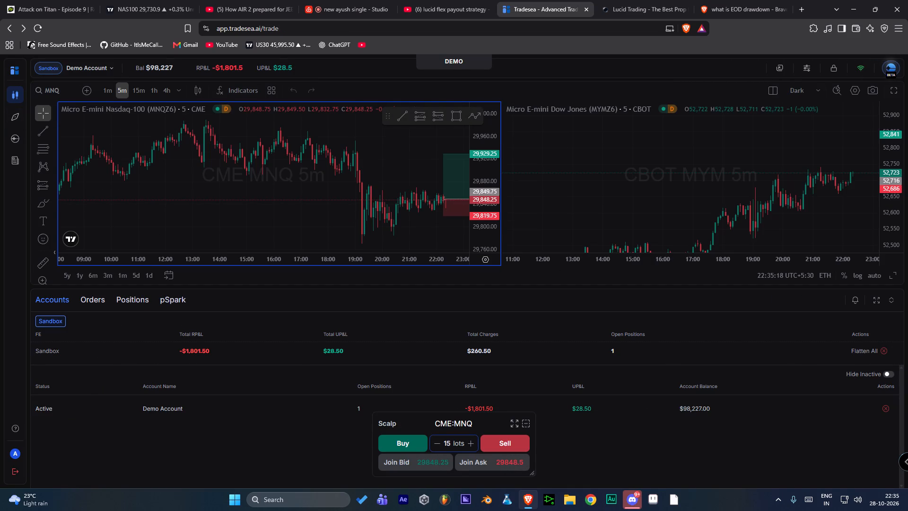
left_click(611, 350)
left_click(492, 350)
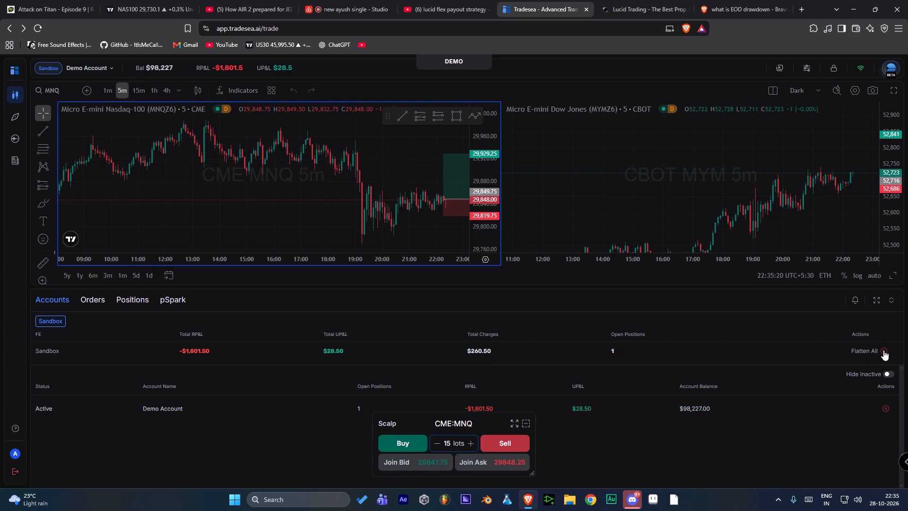
left_click(883, 350)
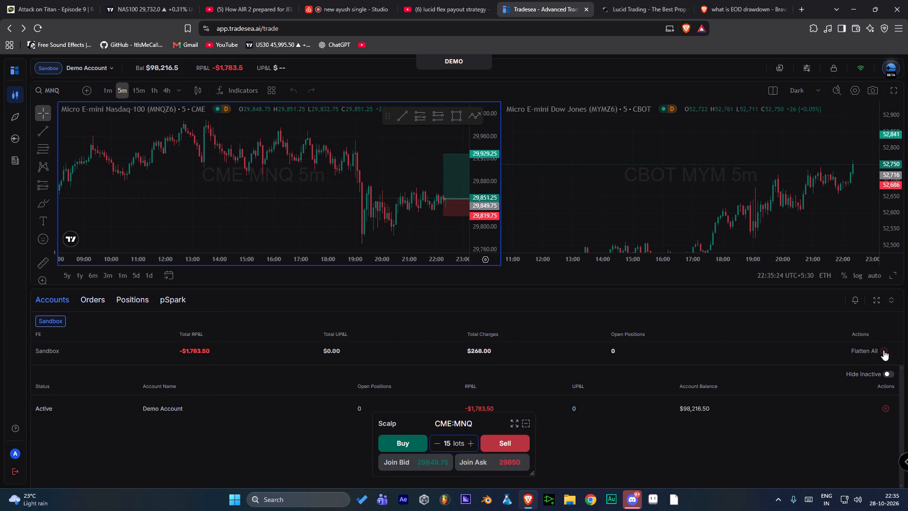
left_click(883, 350)
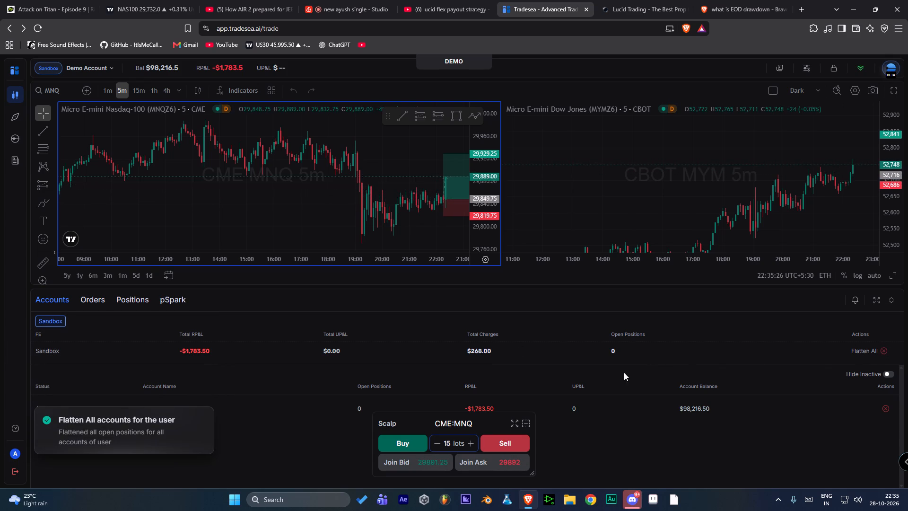
Open the Account Center and check the demo account's Refetch Trades option, dismissing it without refetching.
left_click(15, 449)
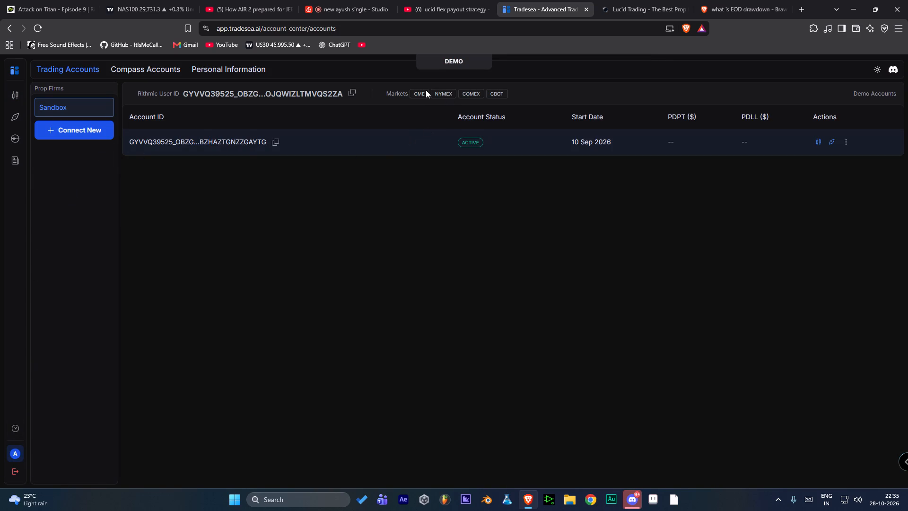
left_click(843, 151)
left_click(843, 148)
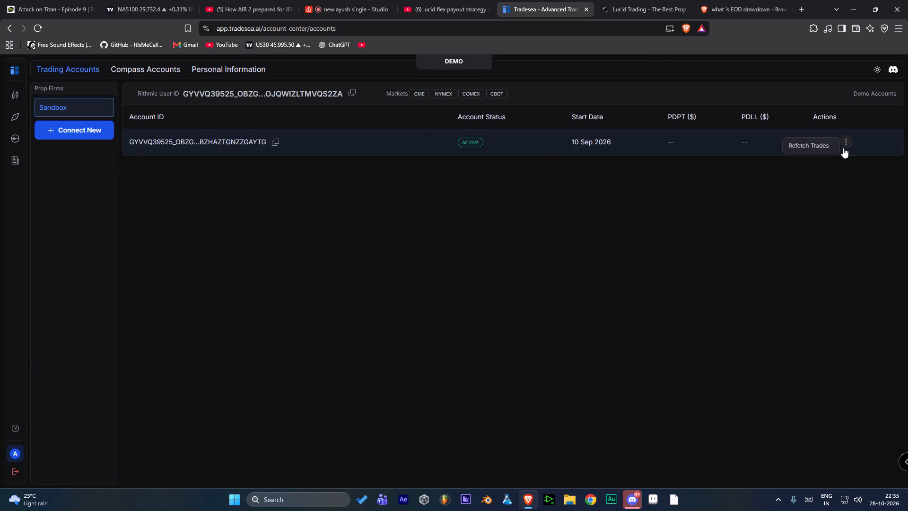
left_click(821, 147)
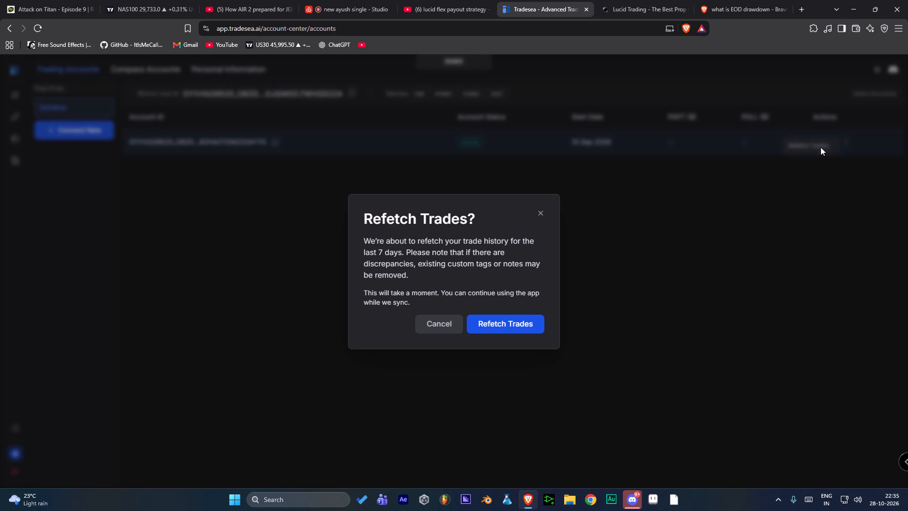
left_click(546, 212)
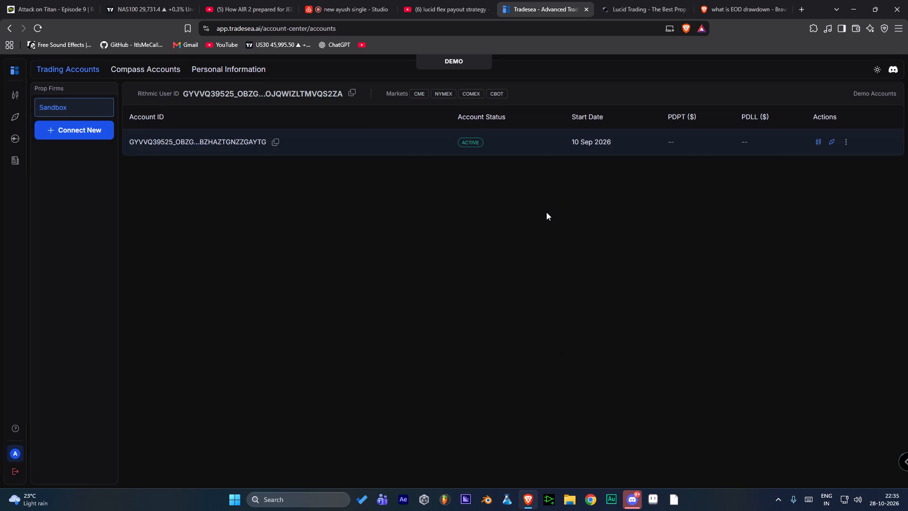
Examine the demo account's start date, PDPT, available actions and Rithmic user details in the trading accounts table.
left_click(580, 143)
left_click(594, 144)
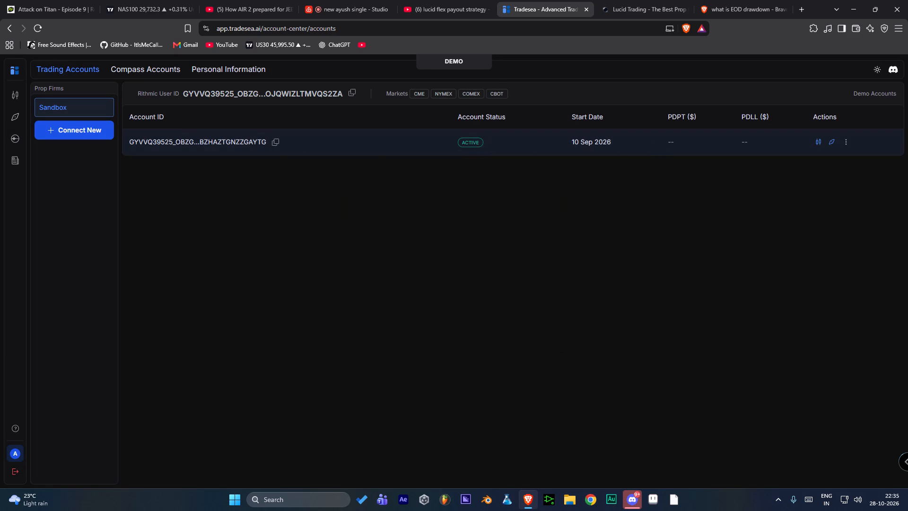
left_click(671, 144)
left_click(815, 119)
left_click(298, 94)
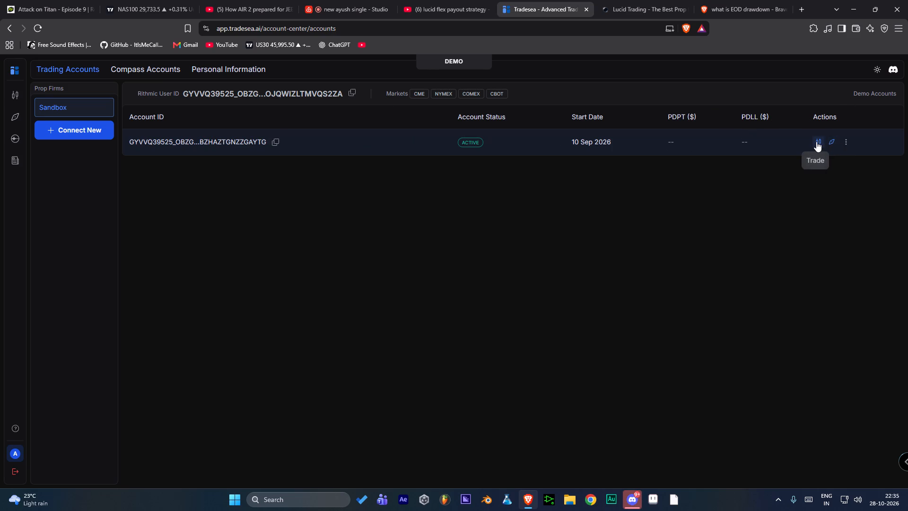
Open the demo account's Compass dashboard and examine its calendar, trading insights, drawdown curve, duration analysis and P&L breakdown.
left_click(834, 144)
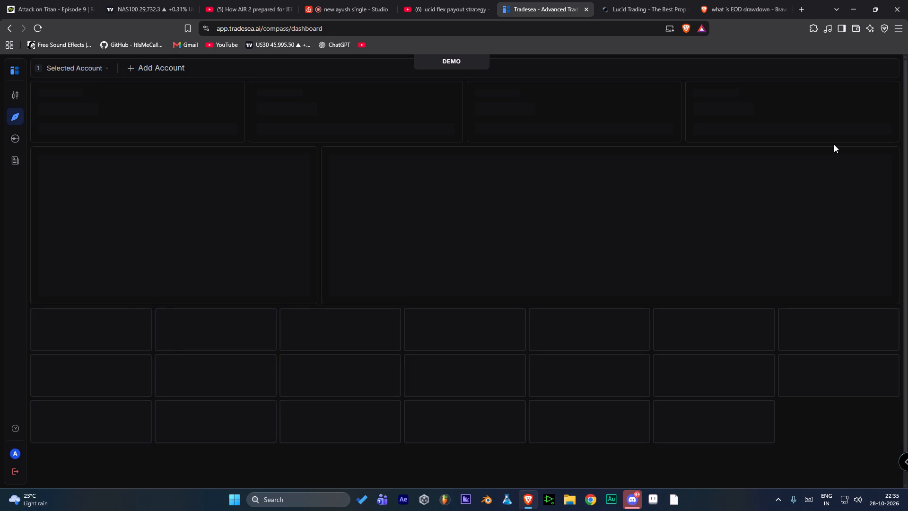
scroll(278, 272, "up", 2)
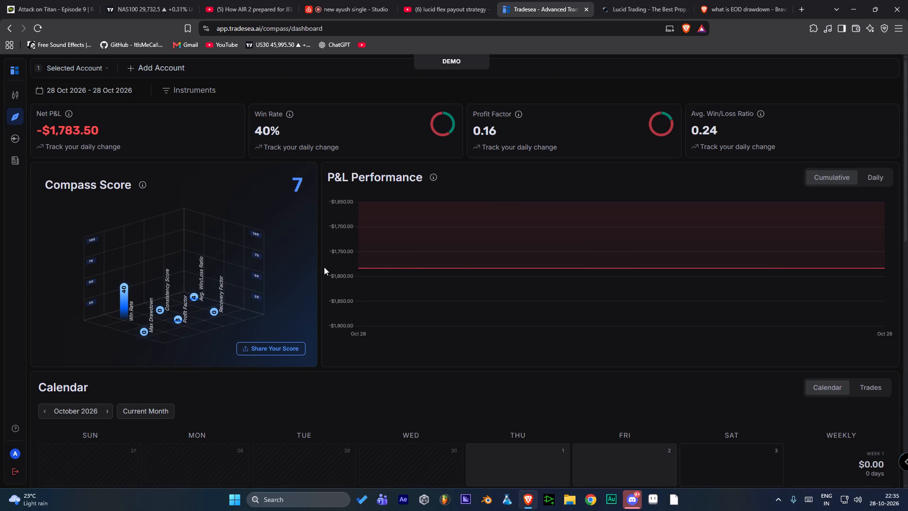
scroll(324, 267, "down", 1)
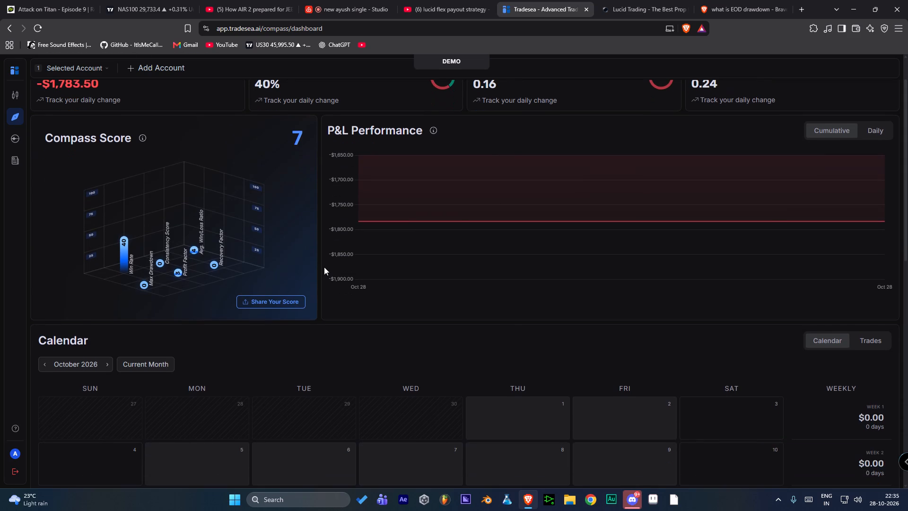
scroll(324, 267, "down", 5)
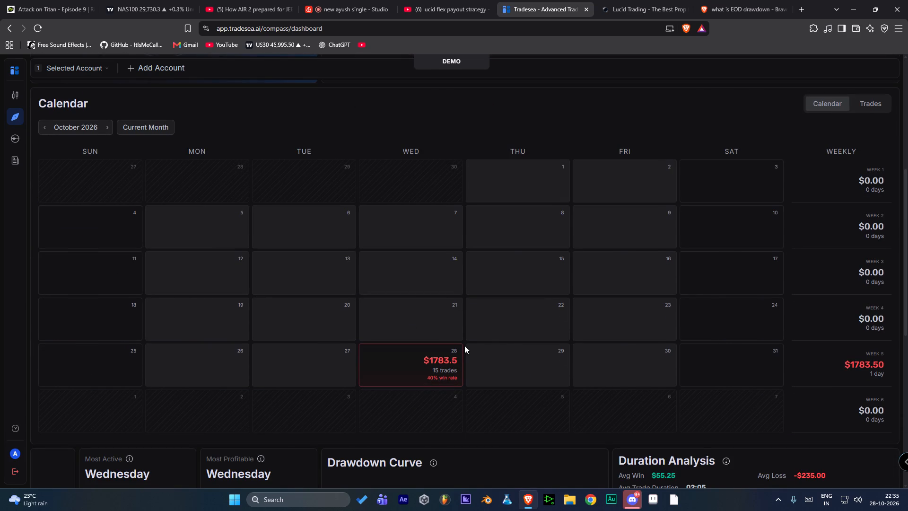
scroll(506, 334, "down", 4)
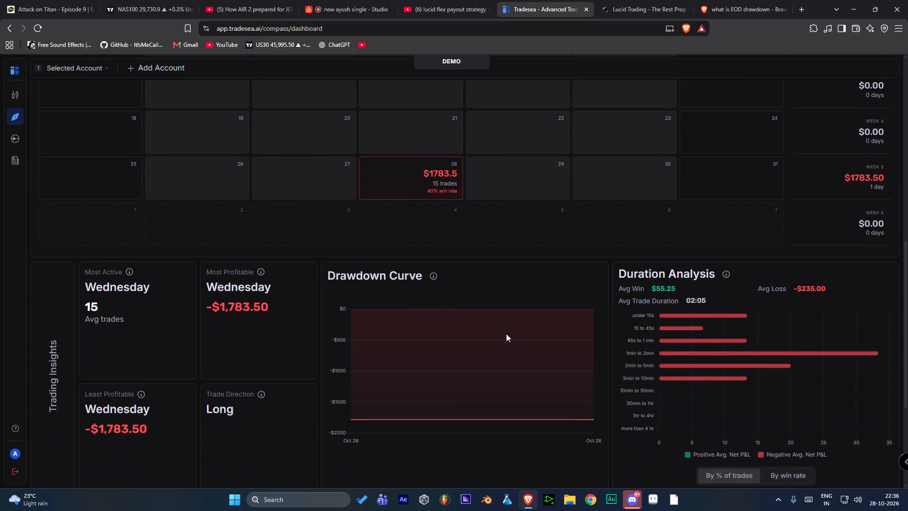
scroll(506, 334, "down", 2)
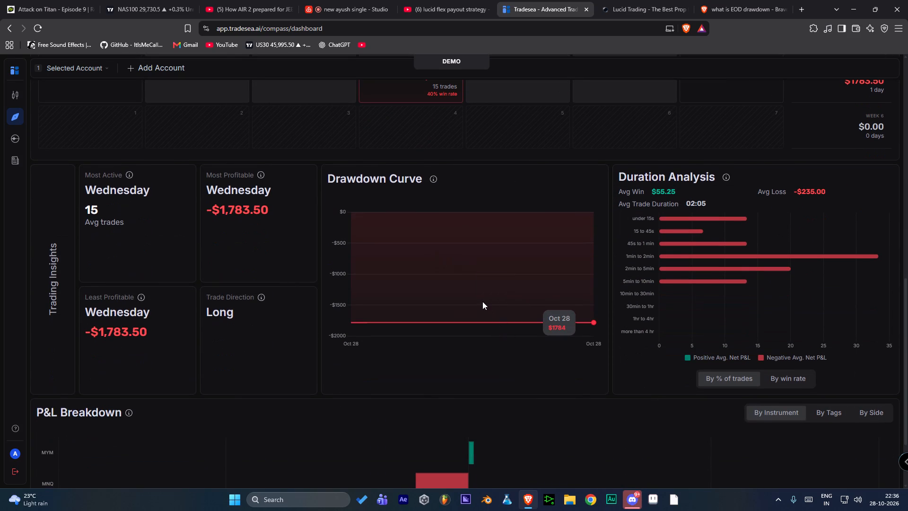
scroll(482, 301, "down", 5)
scroll(380, 333, "down", 3)
scroll(373, 333, "up", 2)
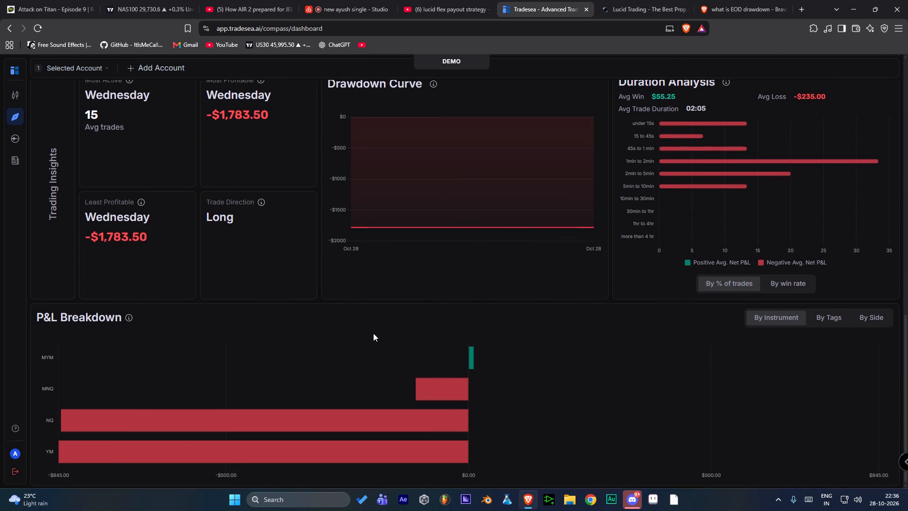
Examine the Net P&L card and Compass Score in the dashboard's overview.
scroll(373, 333, "up", 16)
left_click(450, 63)
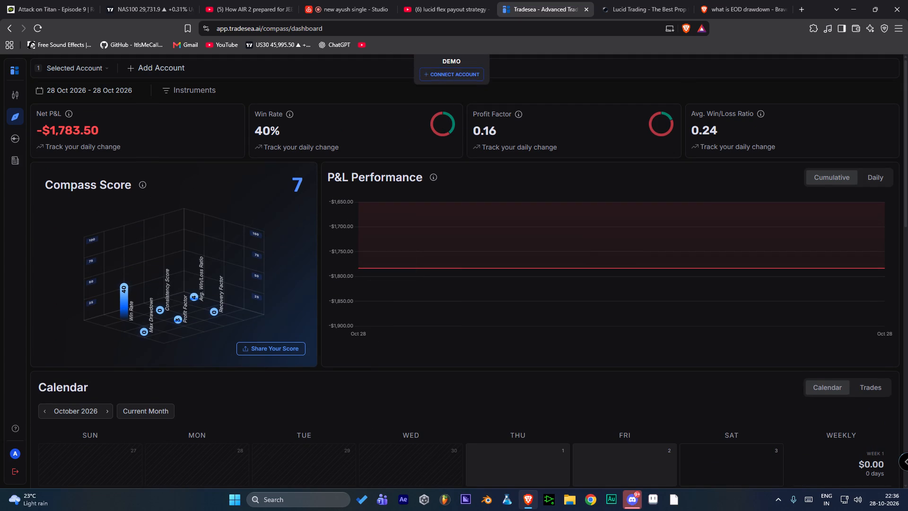
scroll(283, 181, "up", 4)
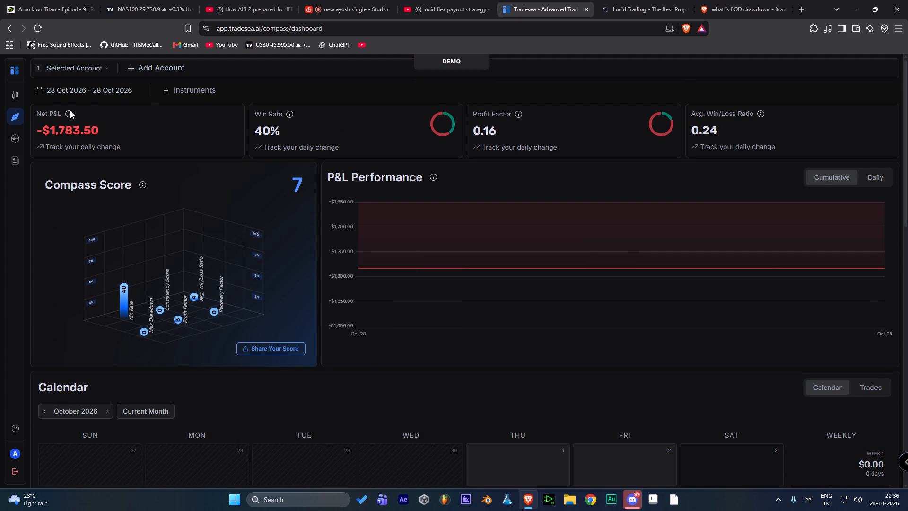
left_click(71, 111)
left_click(67, 113)
left_click(72, 146)
scroll(219, 239, "up", 5)
scroll(242, 350, "up", 4)
Return to the trading charts and change the MYM chart's symbol to YM.
left_click(16, 97)
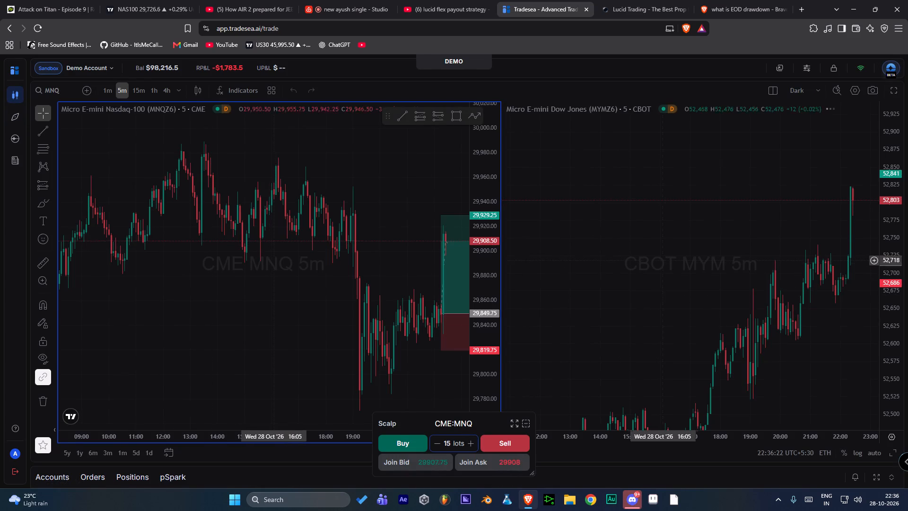
left_click(664, 260)
left_click(542, 111)
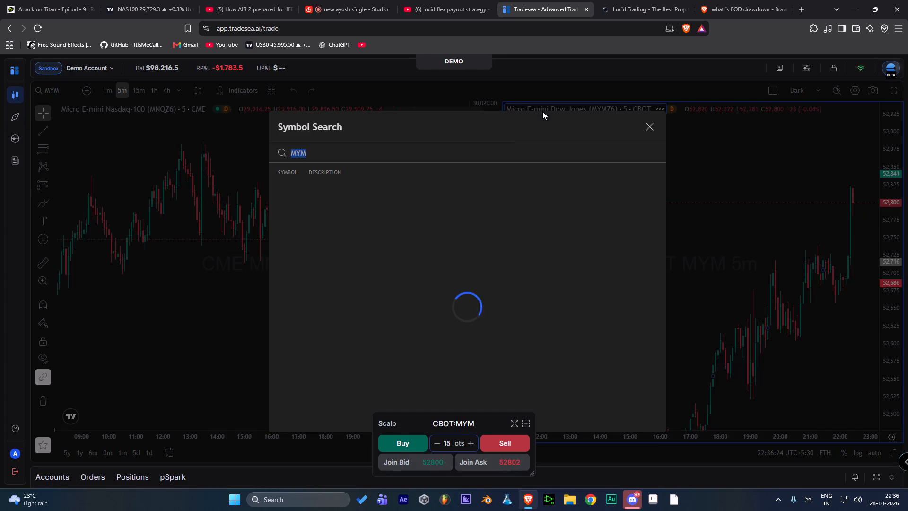
left_click(346, 208)
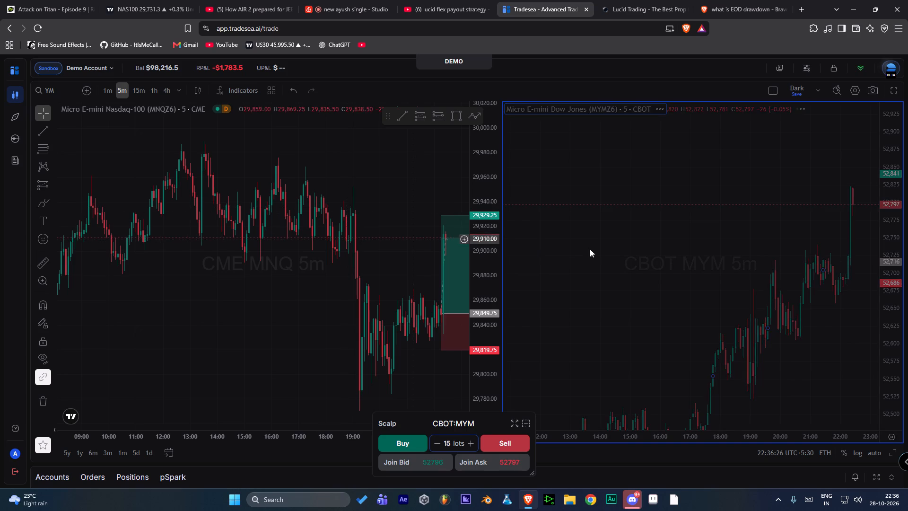
Set the scalp order size to 2 lots and buy YM.
triple_click(437, 441)
triple_click(437, 441)
triple_click(437, 441)
triple_click(437, 441)
left_click(437, 441)
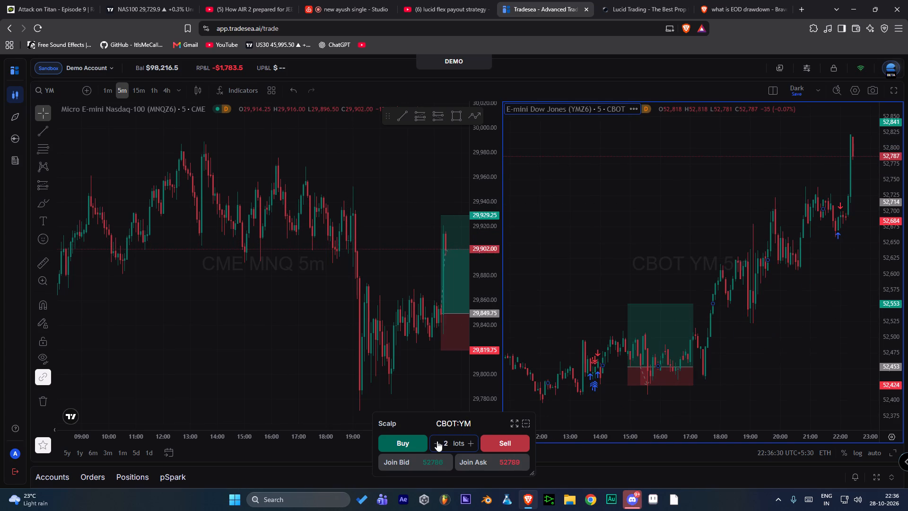
left_click_drag(707, 206, 517, 260)
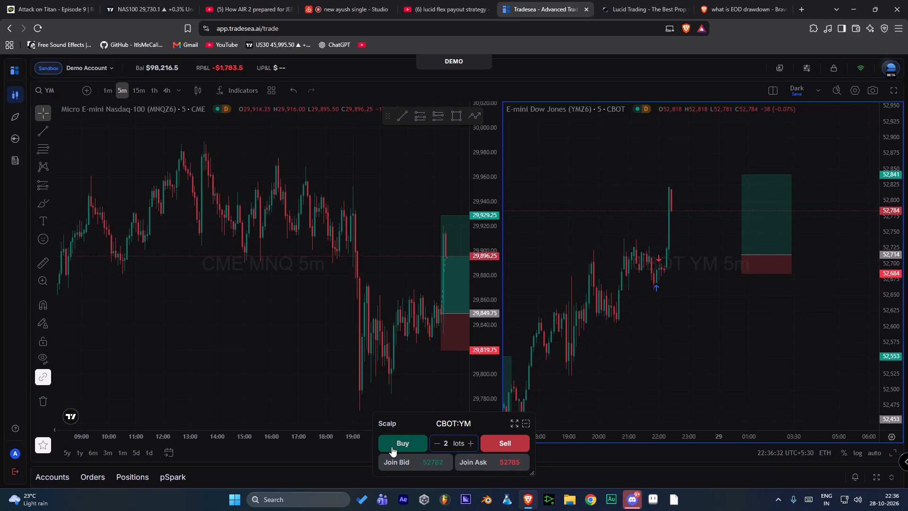
left_click(392, 447)
Move the long position drawing to start at the YM entry near 52,782, with its target at about 52,873.
left_click_drag(767, 236, 719, 193)
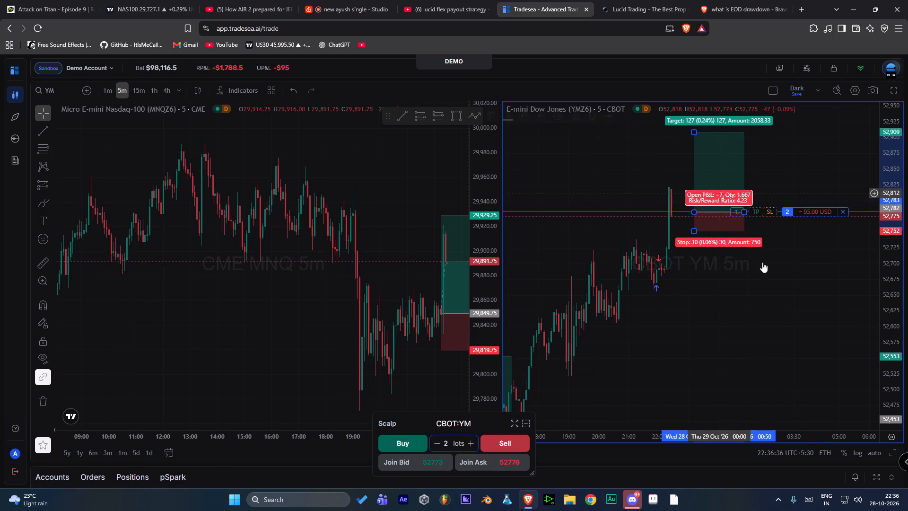
left_click_drag(787, 298, 774, 347)
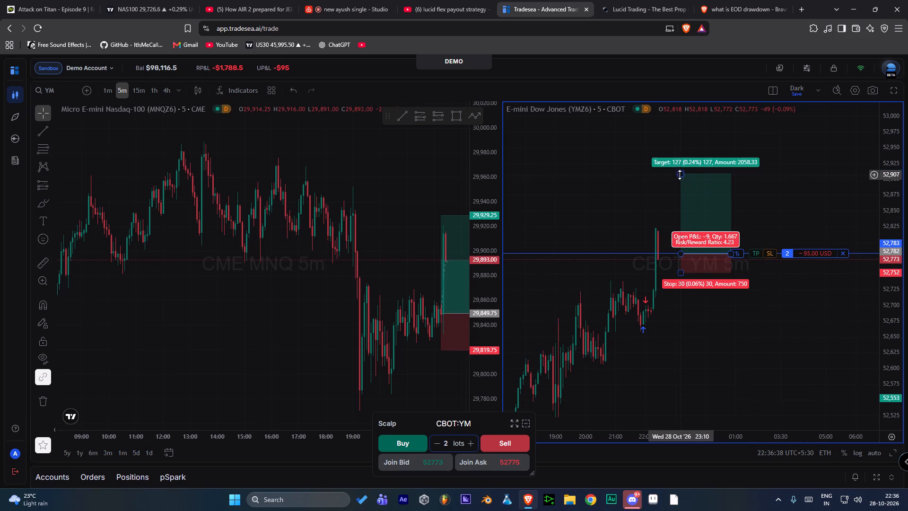
left_click_drag(680, 175, 669, 196)
Attach a stop loss at about 52,751 and a take profit at about 52,848 to the YM long position.
left_click_drag(769, 250, 765, 275)
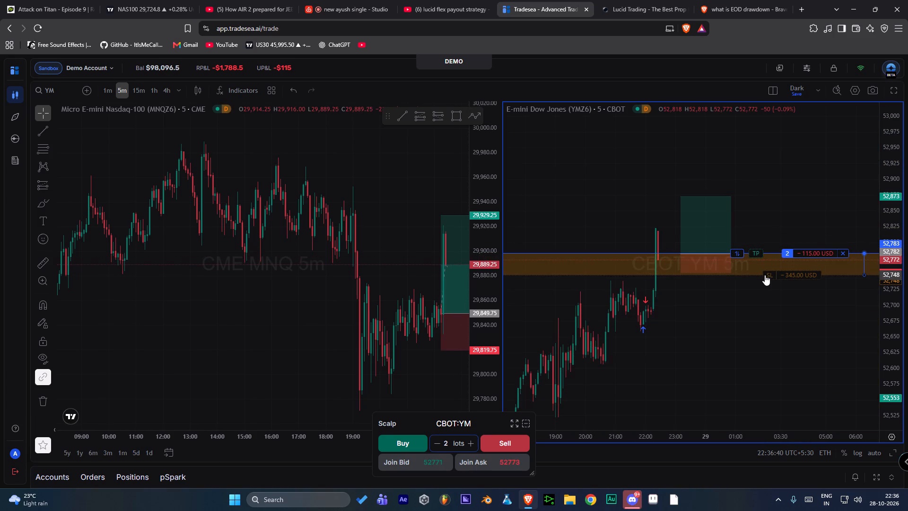
left_click_drag(765, 275, 767, 272)
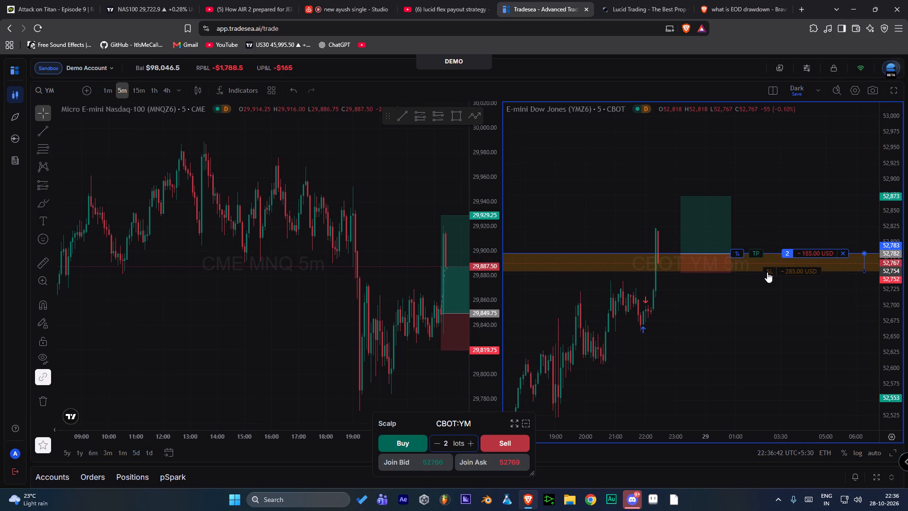
left_click_drag(767, 272, 768, 273)
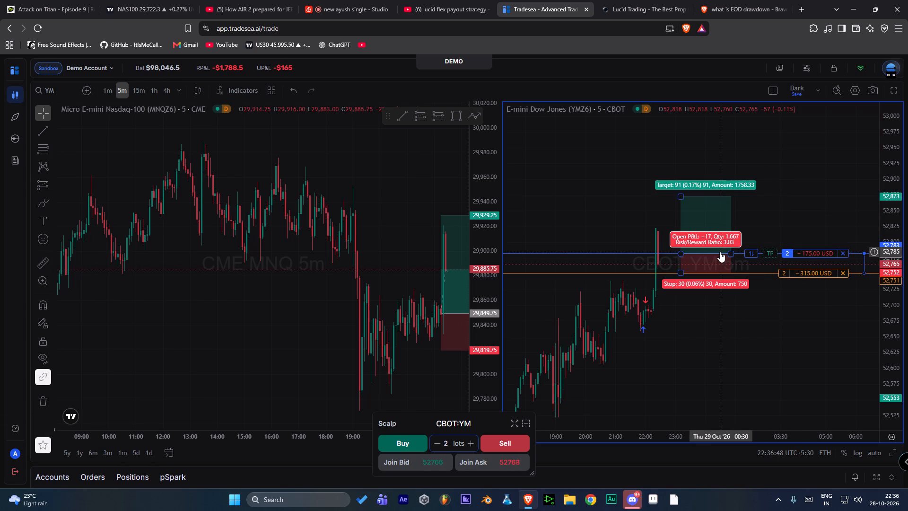
left_click_drag(773, 256, 752, 211)
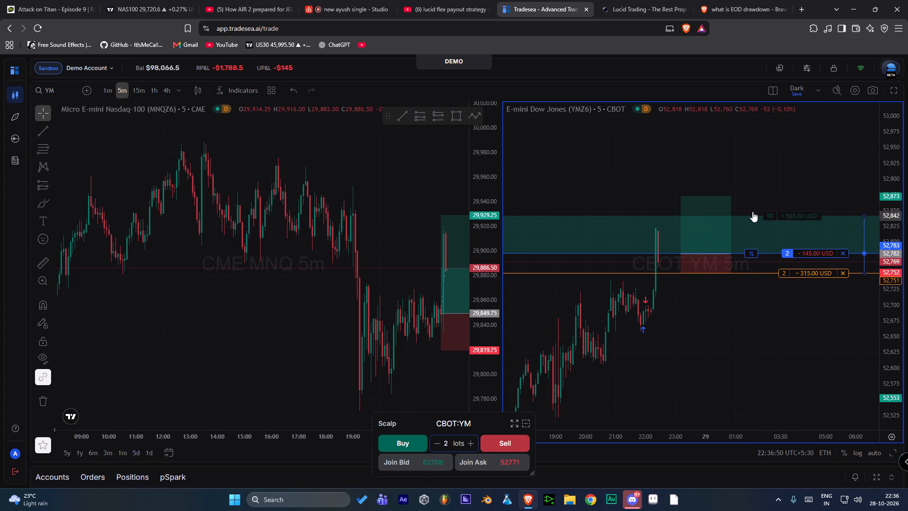
left_click_drag(752, 211, 767, 212)
Align the long position drawing's target with the take-profit order at 52,848.
left_click_drag(680, 196, 665, 211)
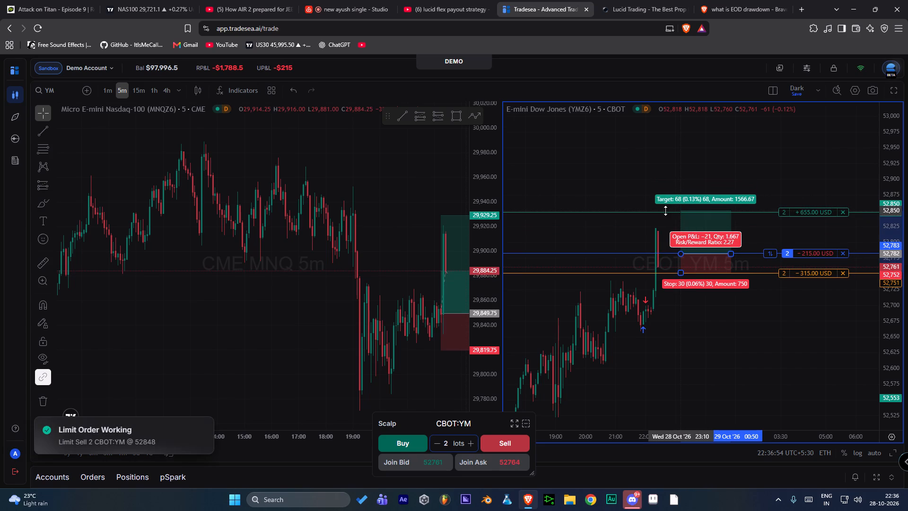
left_click_drag(665, 211, 657, 212)
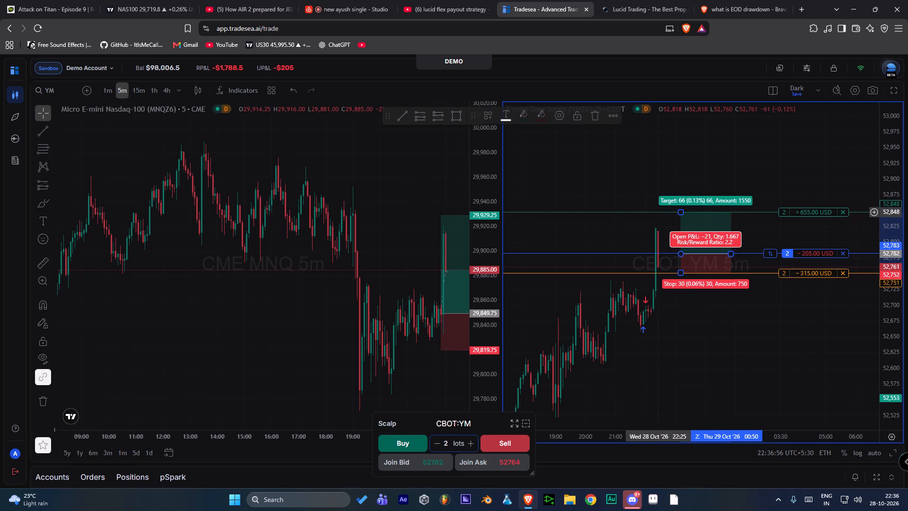
left_click(720, 352)
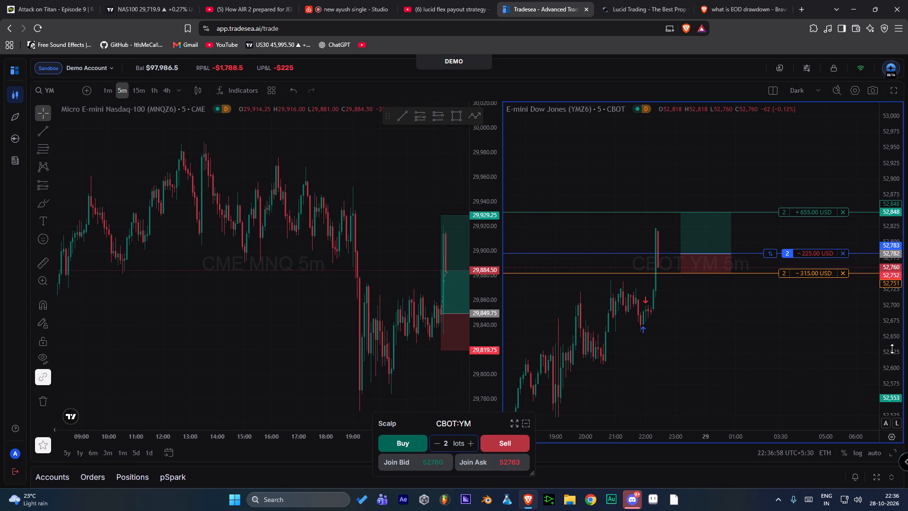
left_click_drag(893, 349, 867, 252)
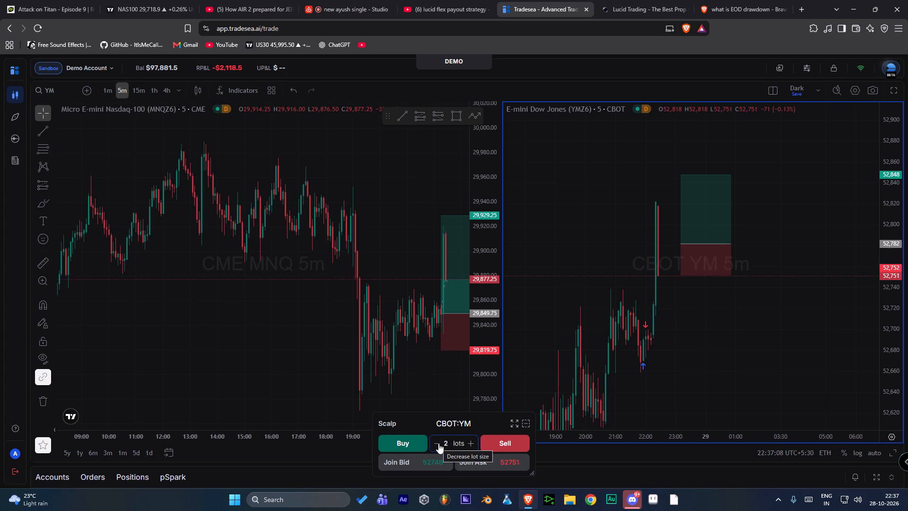
Set the scalp order size to 1 lot.
left_click(438, 443)
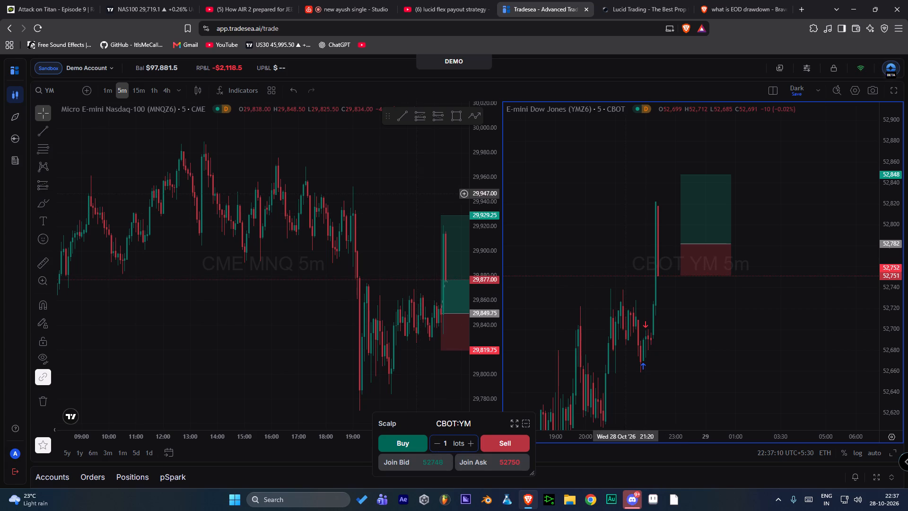
Check the realized P&L, accounts summary and Sandbox account selector for the demo account.
left_click(443, 64)
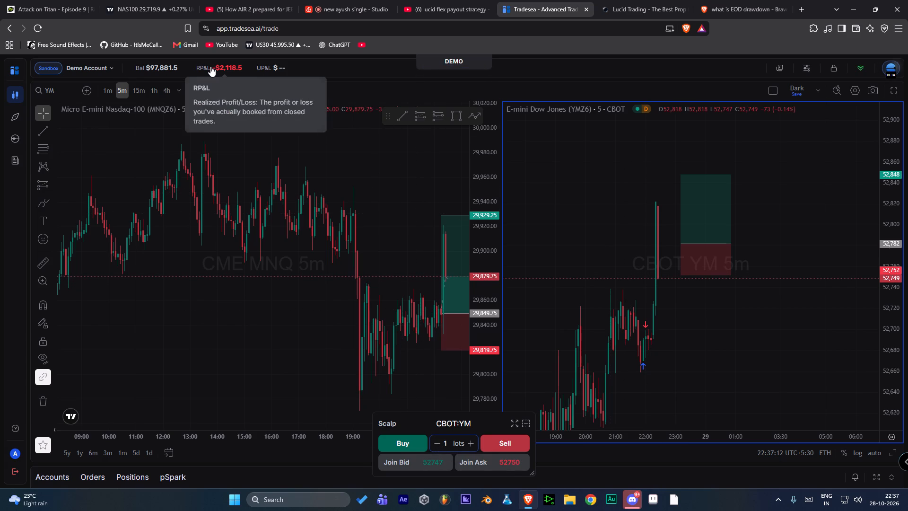
left_click(215, 66)
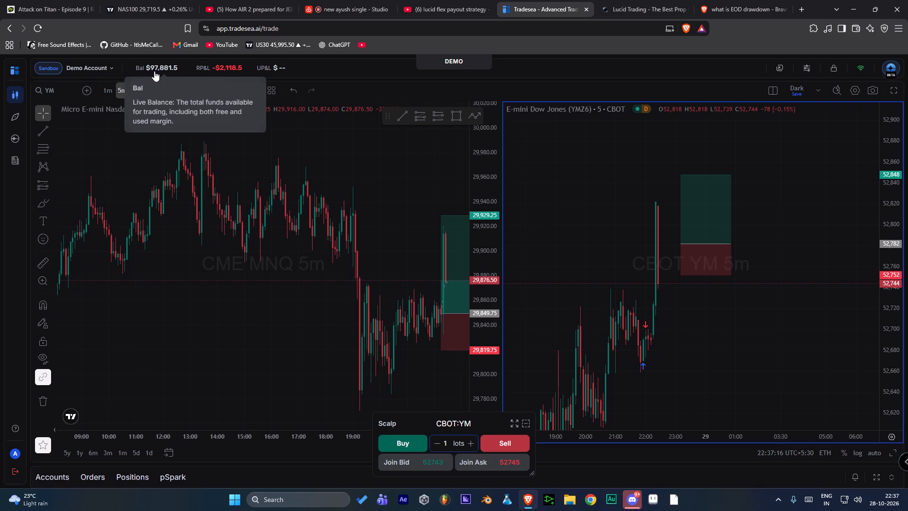
left_click(49, 479)
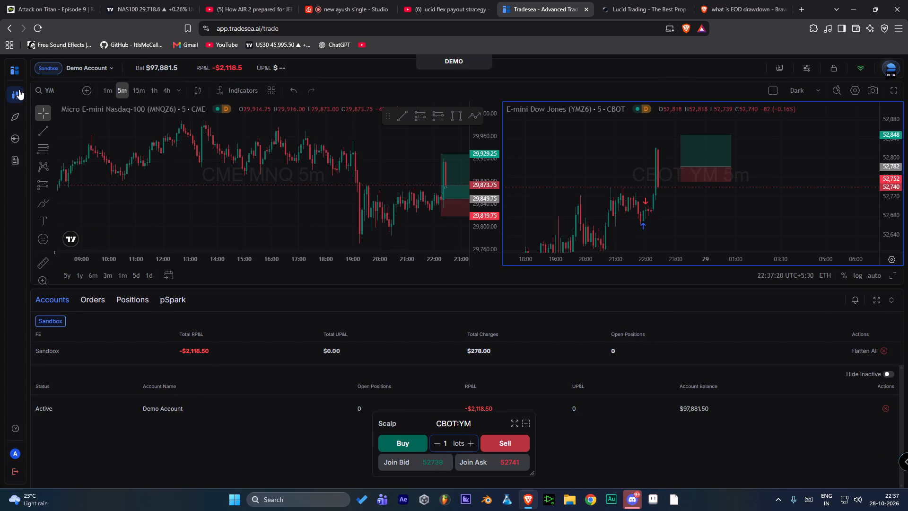
left_click(80, 72)
left_click(45, 100)
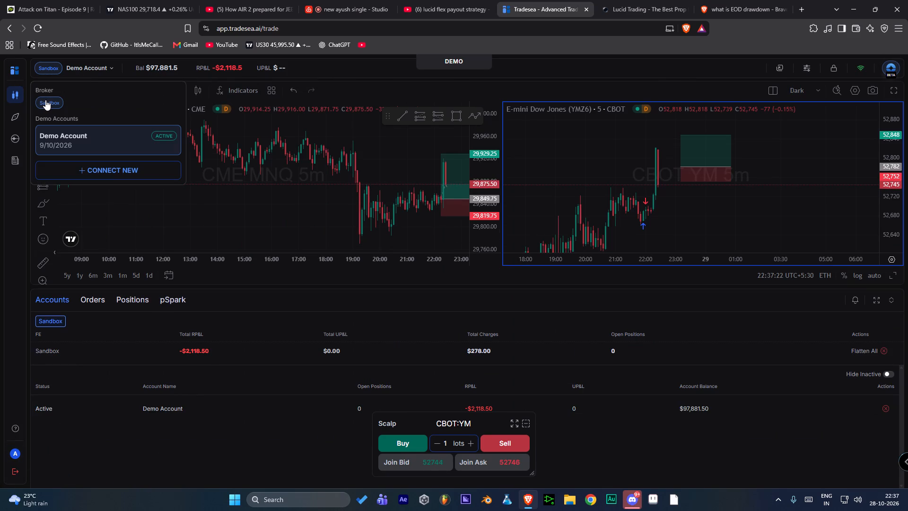
left_click(74, 137)
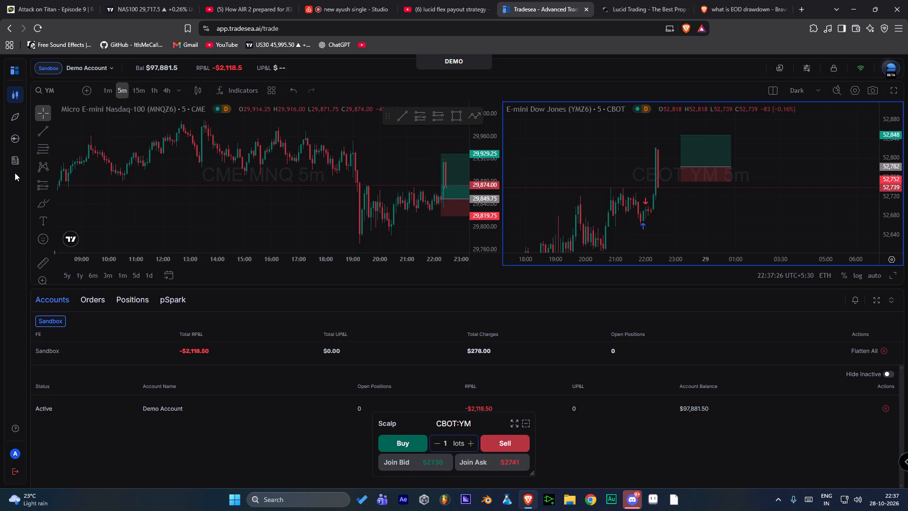
Open the Polaris page, and reopen the Compass dashboard to review the updated Net P&L and win rate.
left_click(16, 160)
left_click(14, 133)
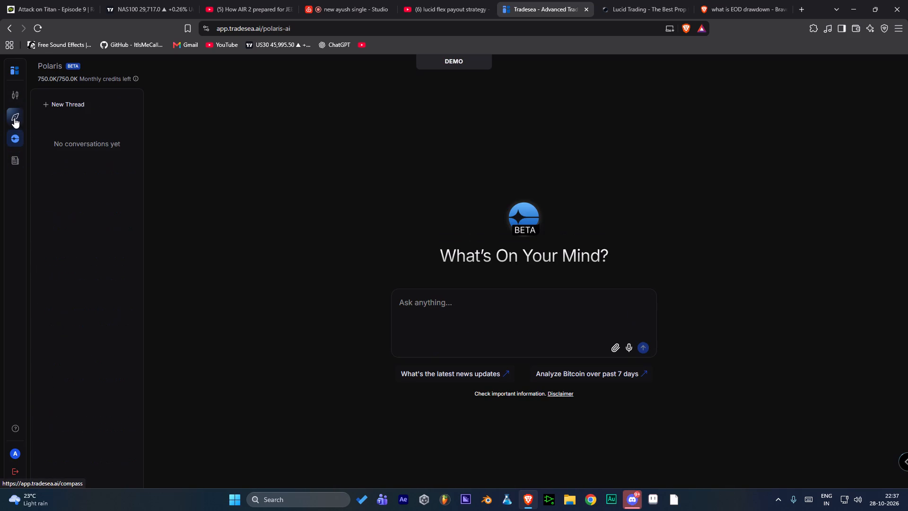
left_click(14, 118)
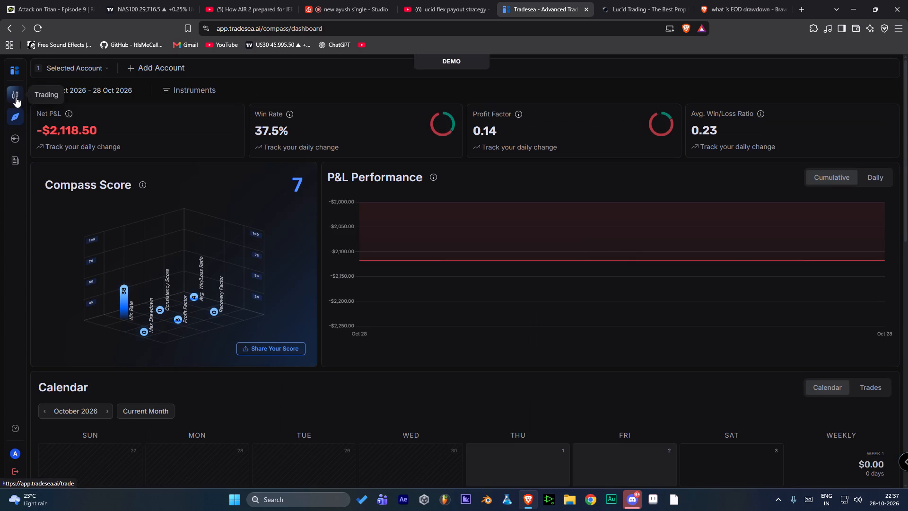
scroll(325, 192, "up", 4)
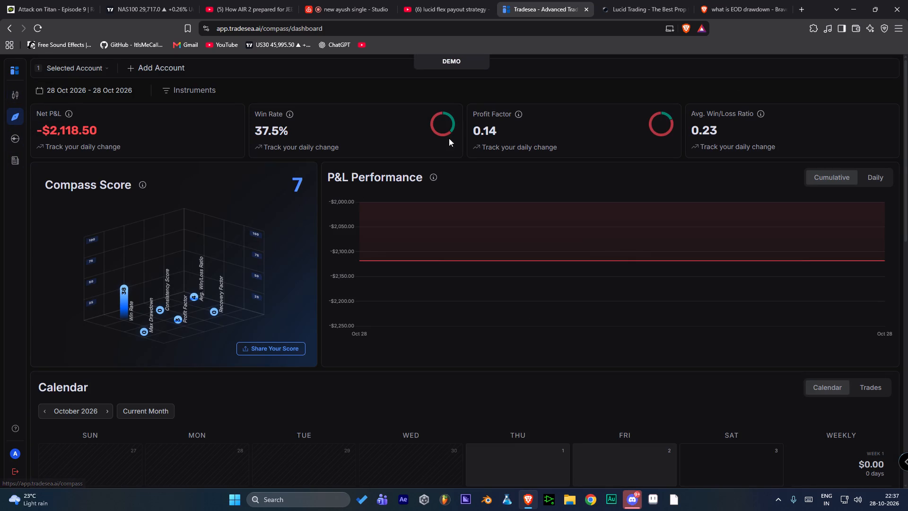
Return from the Compass dashboard to the trading page and check the Demo Account selector.
scroll(835, 168, "up", 2)
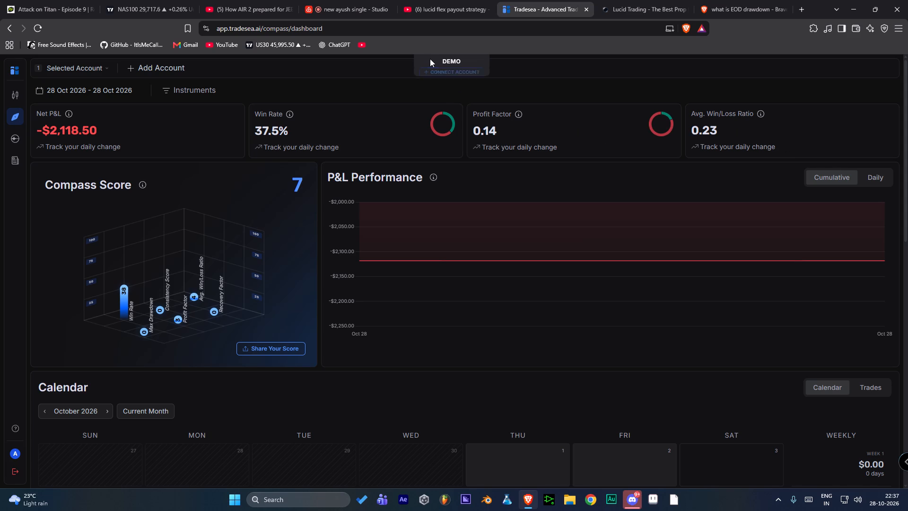
left_click(430, 59)
left_click(19, 70)
left_click(17, 70)
left_click(18, 91)
left_click(100, 68)
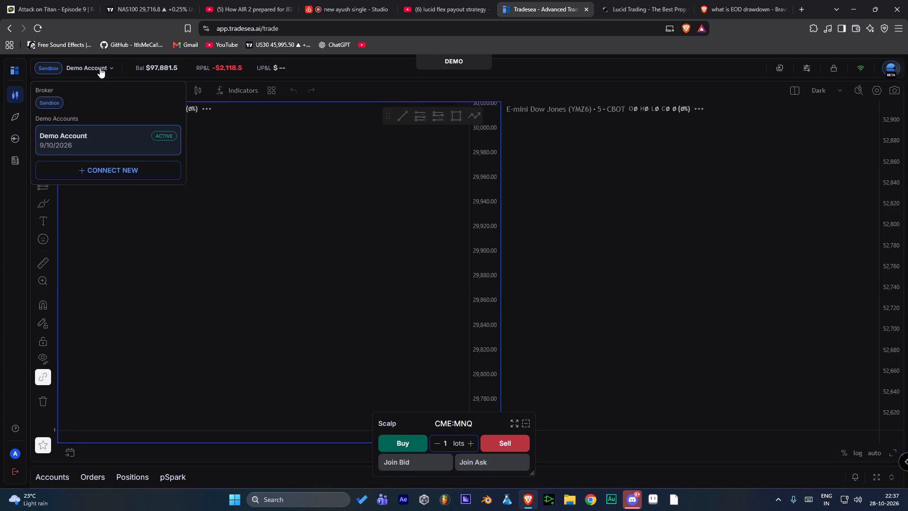
left_click(100, 68)
Look at the pSpark assistant chat and close it.
left_click(895, 65)
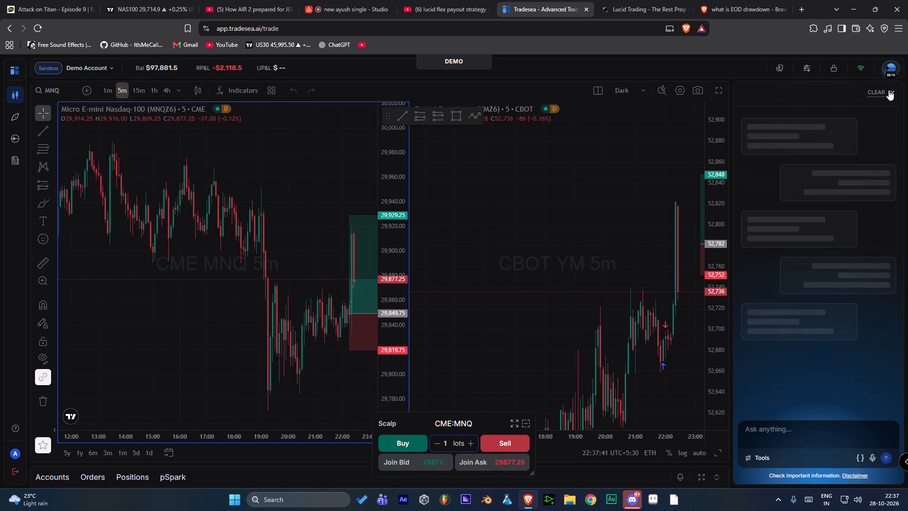
left_click(889, 90)
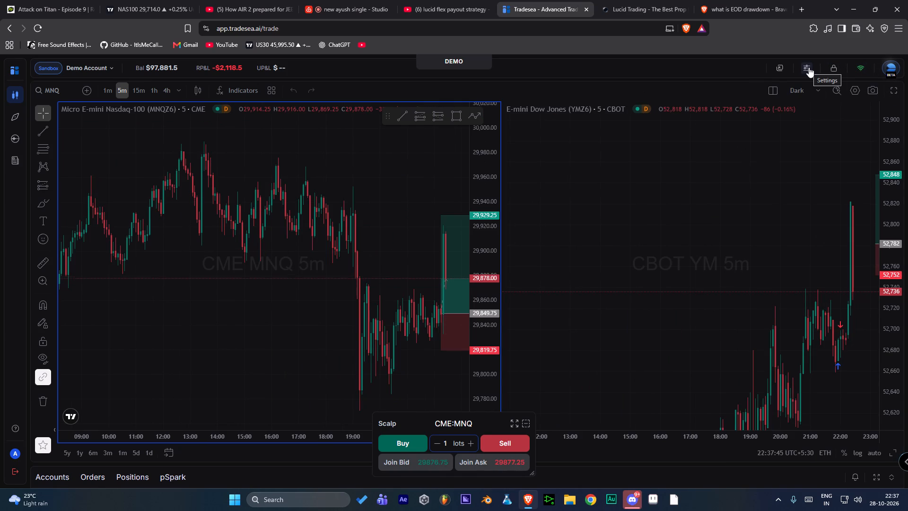
View the Personal Lockout options and close them without setting a lockout.
left_click(836, 67)
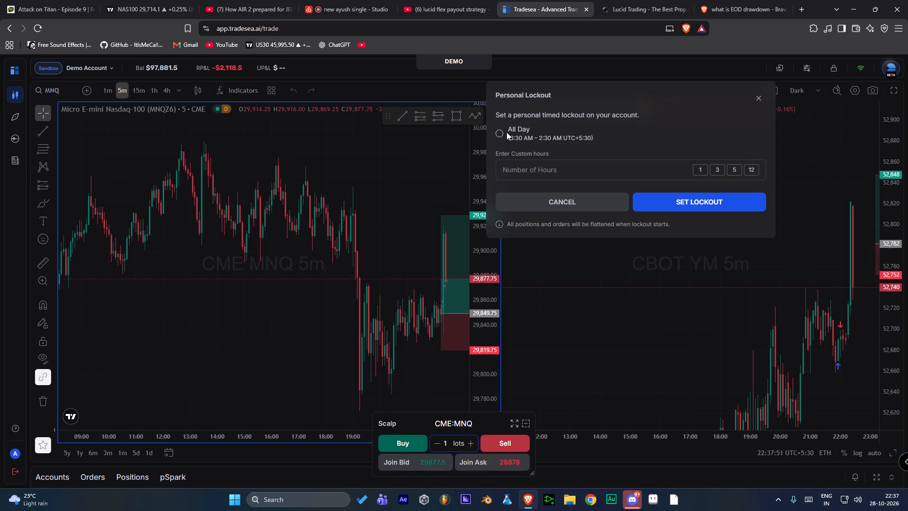
left_click(813, 132)
left_click(763, 98)
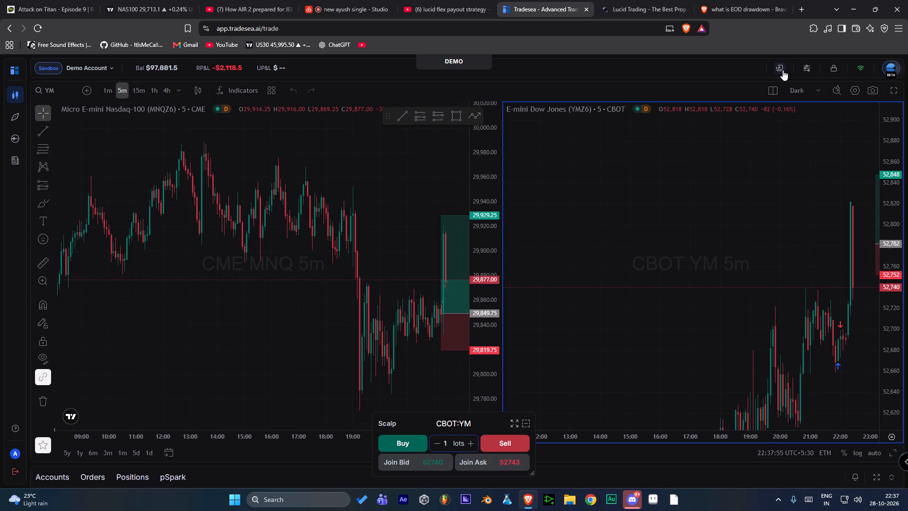
Examine the Tradesea SecureCopy leader and follower setup, and return to the charts.
left_click(783, 70)
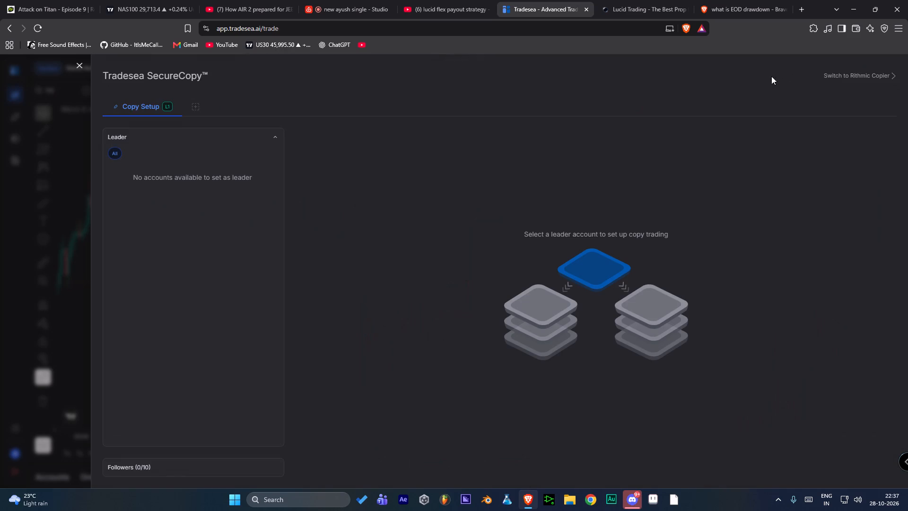
left_click(89, 141)
left_click(48, 147)
left_click(83, 66)
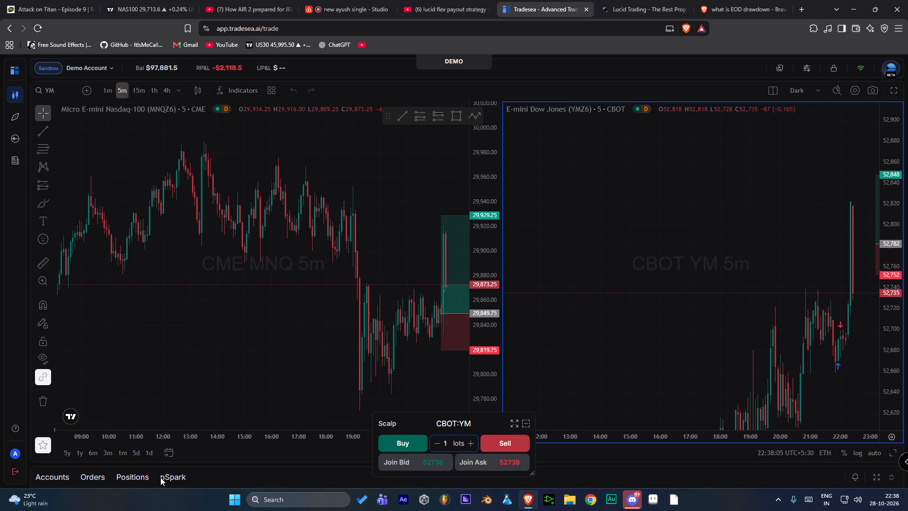
Open the accounts summary and try to flatten all Sandbox positions.
left_click(55, 472)
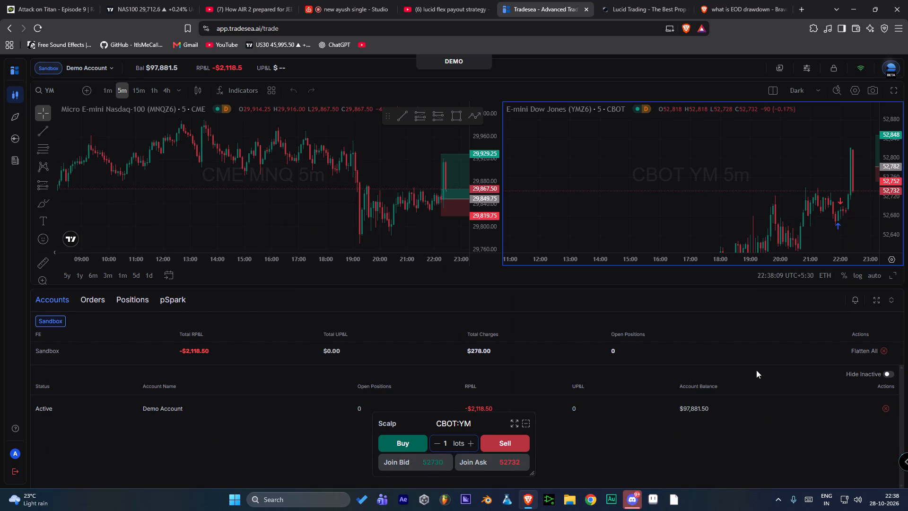
left_click(883, 347)
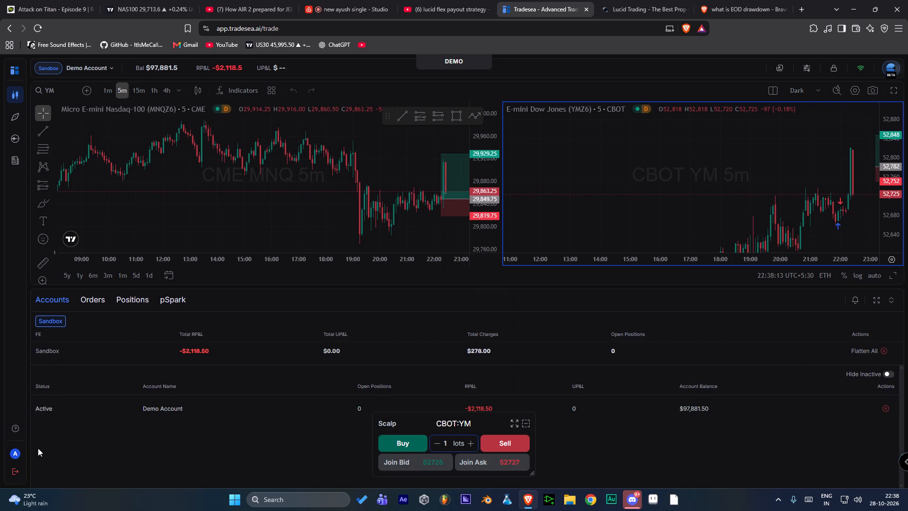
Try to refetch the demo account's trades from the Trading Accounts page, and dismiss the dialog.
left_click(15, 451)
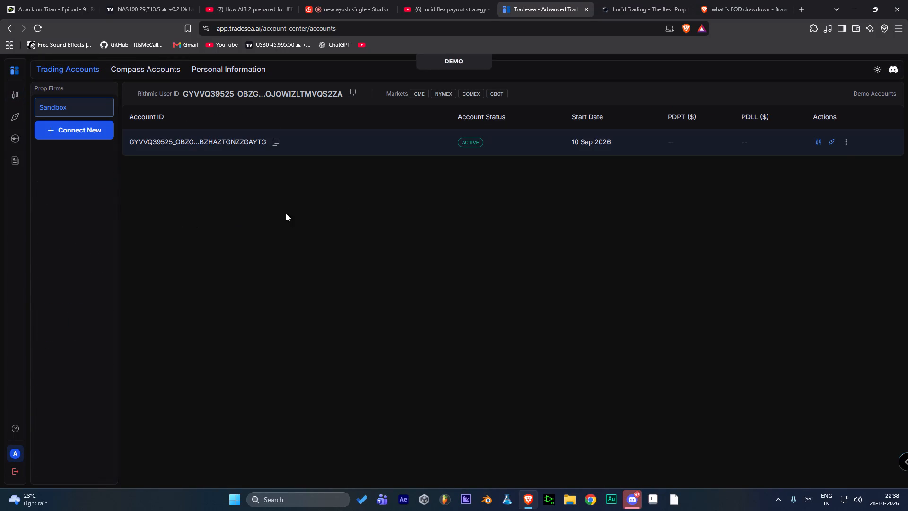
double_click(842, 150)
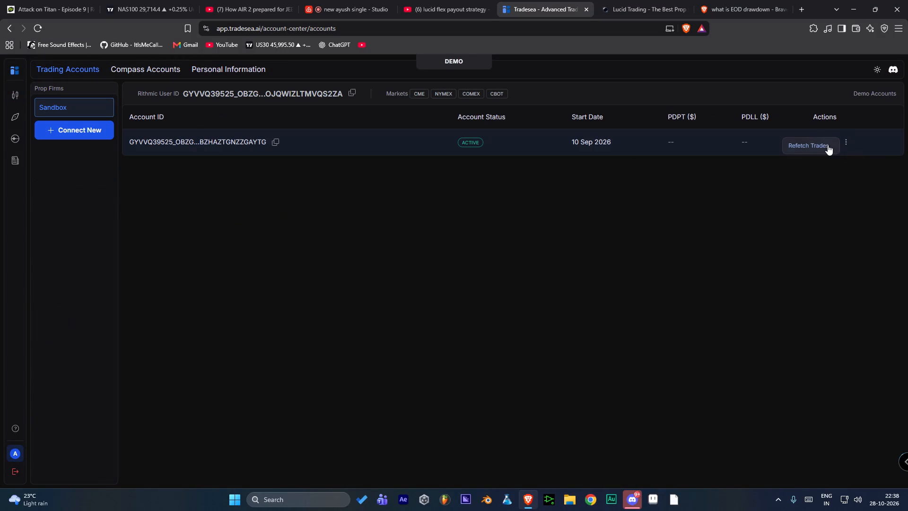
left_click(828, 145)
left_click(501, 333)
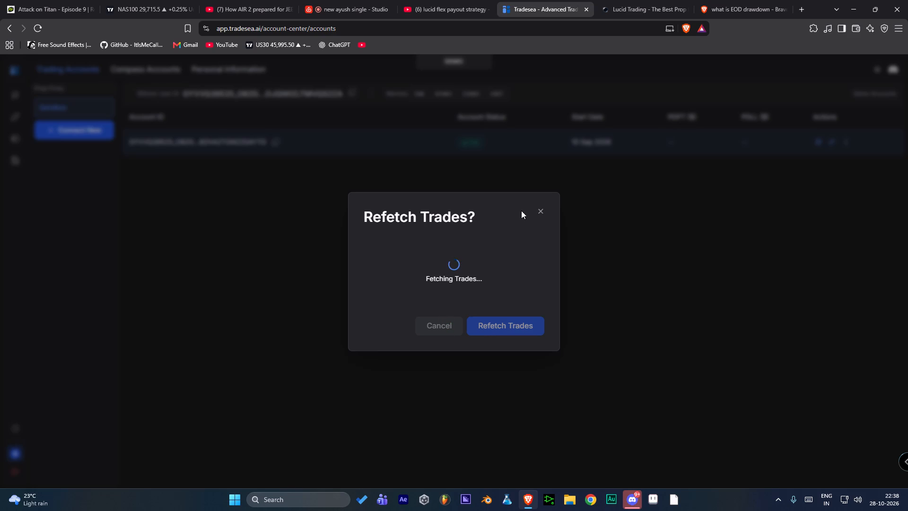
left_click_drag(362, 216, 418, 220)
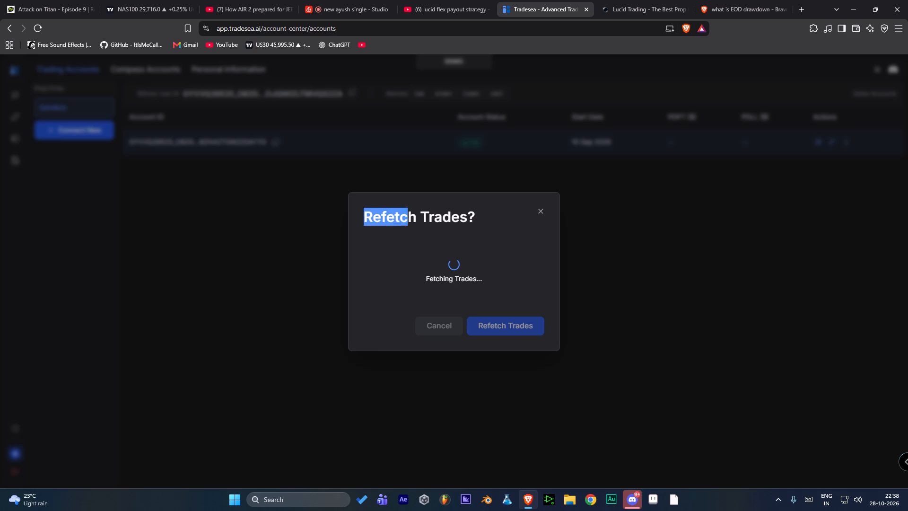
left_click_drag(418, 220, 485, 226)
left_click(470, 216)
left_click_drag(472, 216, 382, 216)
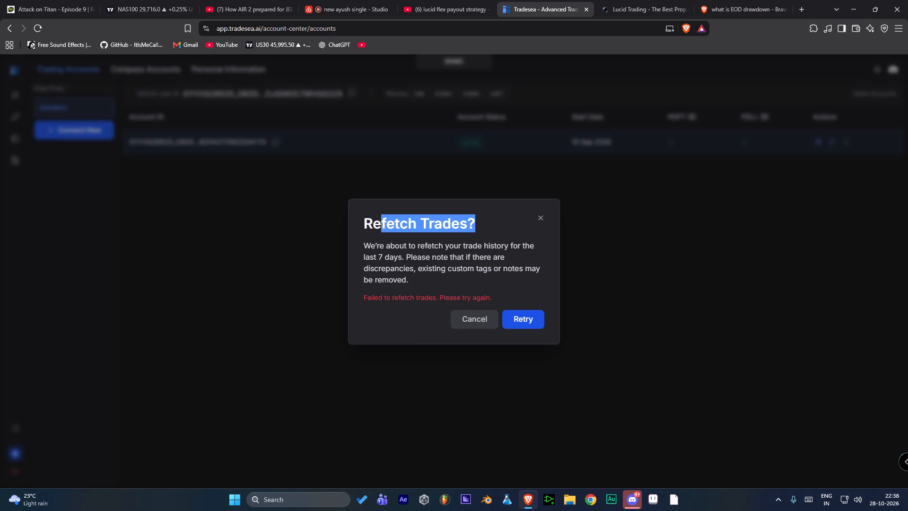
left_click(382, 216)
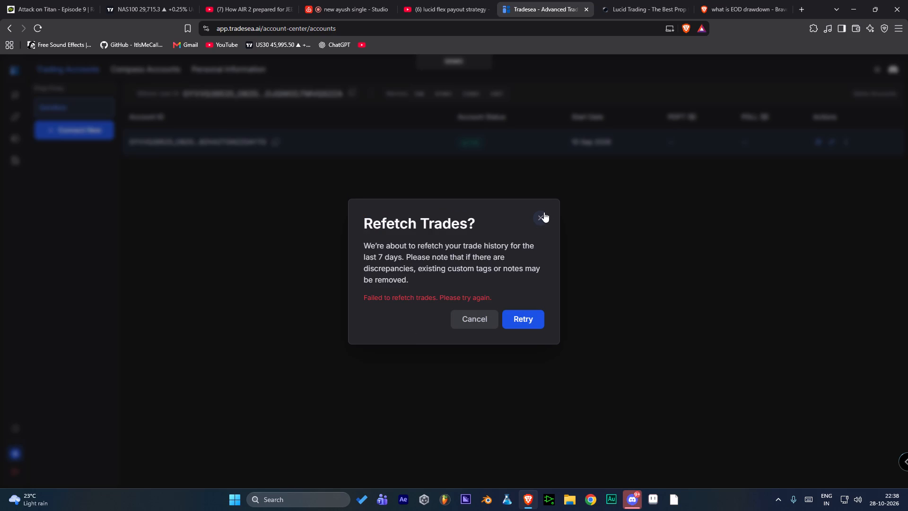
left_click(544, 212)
Return to the trading page and check the realized P&L and the drawing removal options without removing anything.
left_click(17, 94)
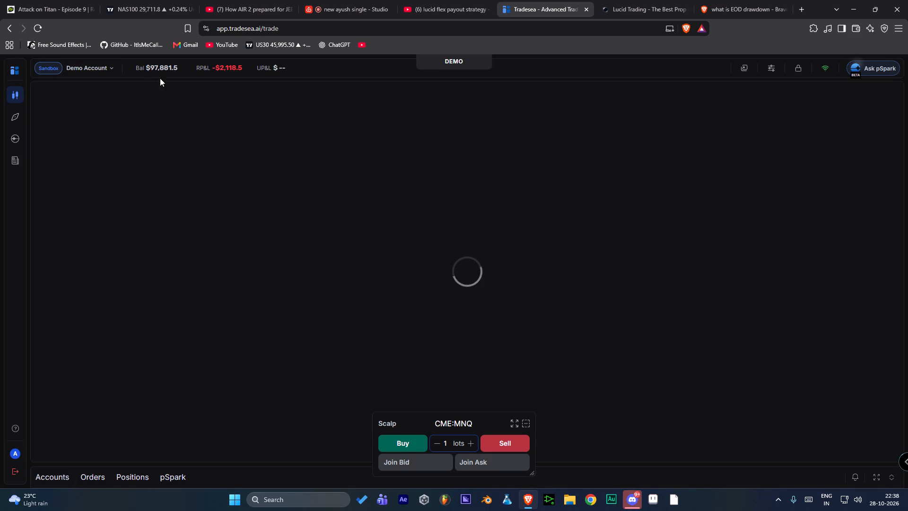
left_click(219, 67)
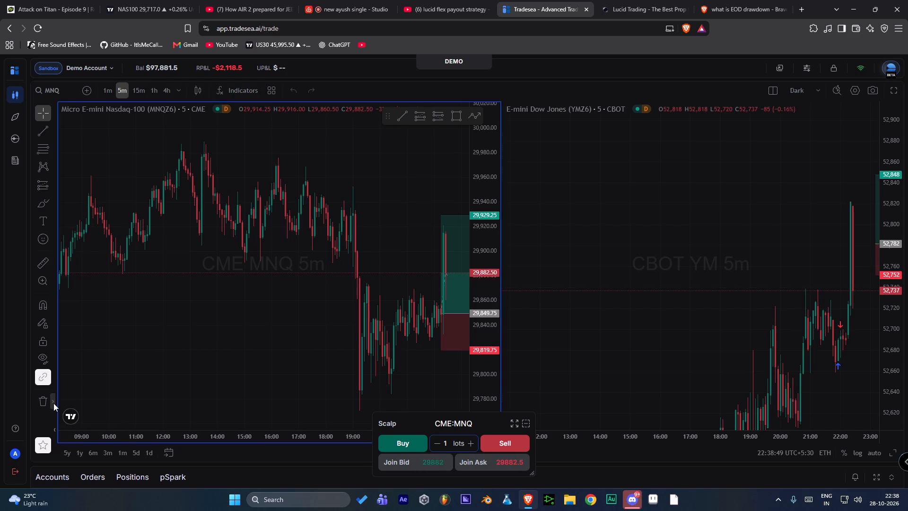
left_click(53, 403)
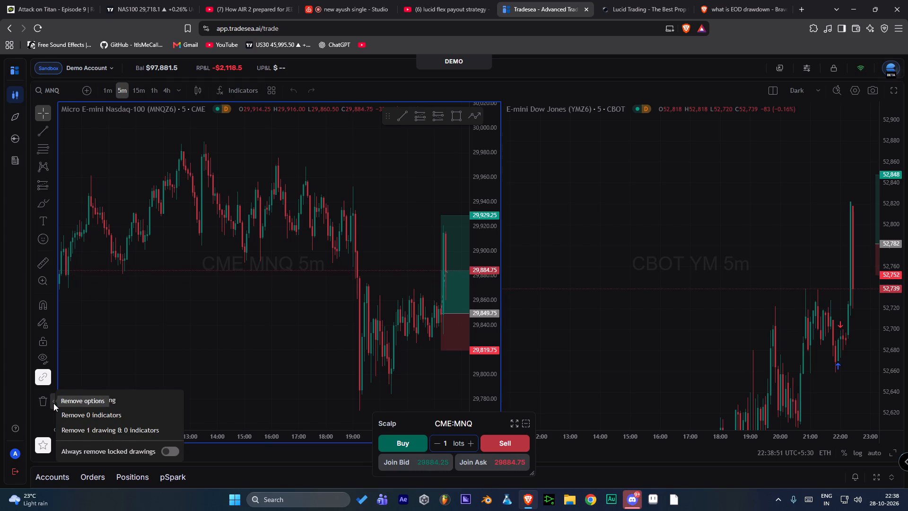
left_click(53, 403)
Sell 2 lots of YM through the Scalp order widget.
left_click_drag(232, 330, 209, 322)
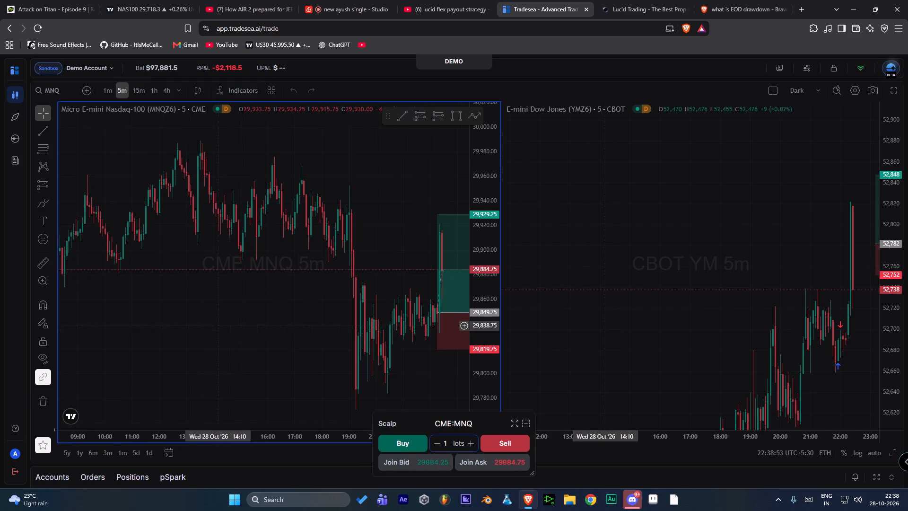
left_click_drag(209, 322, 134, 309)
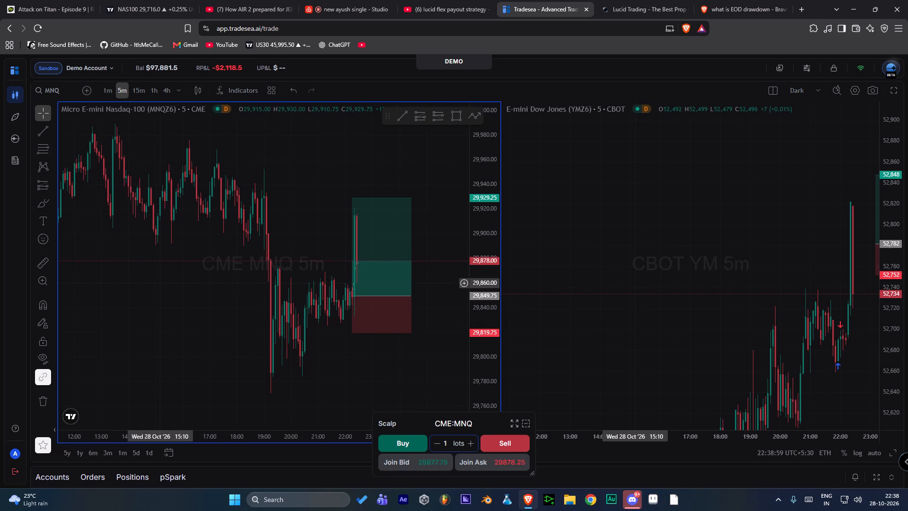
left_click(600, 240)
left_click_drag(633, 230, 541, 211)
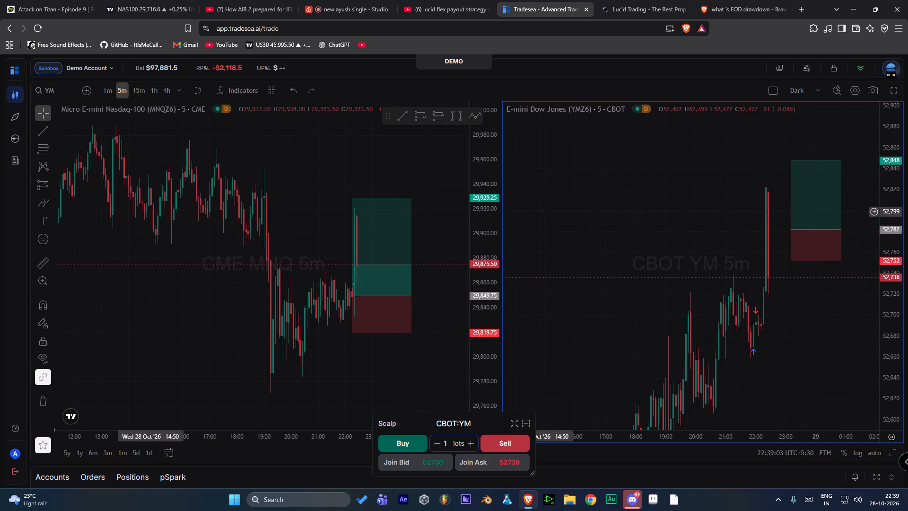
left_click_drag(645, 236, 550, 240)
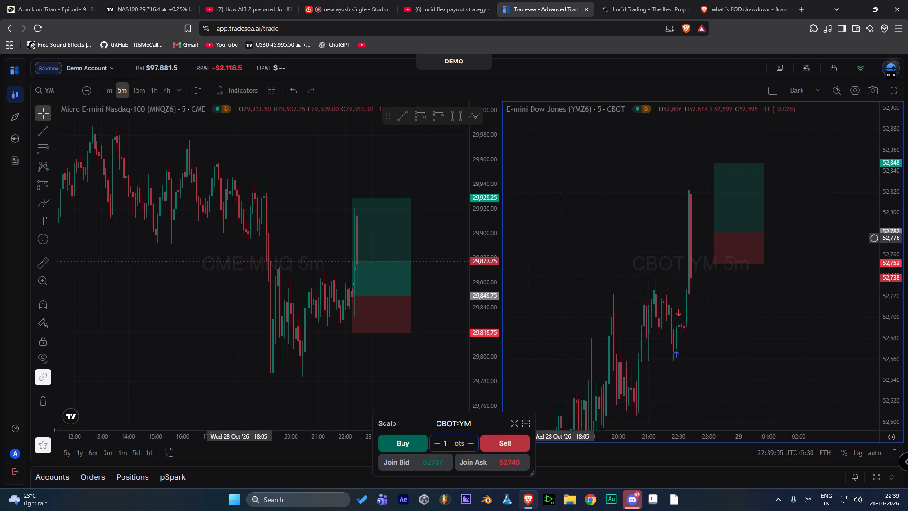
left_click_drag(550, 240, 535, 245)
scroll(561, 264, "up", 2)
scroll(619, 308, "up", 1)
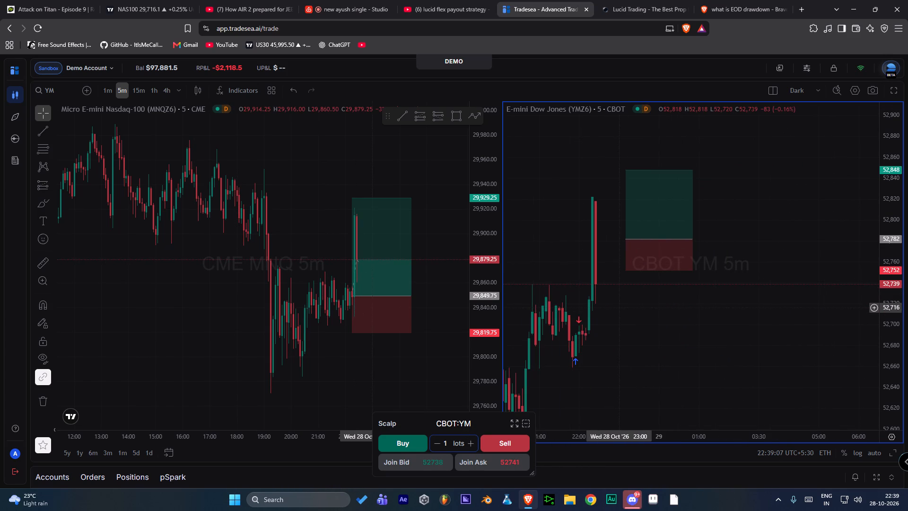
left_click(473, 444)
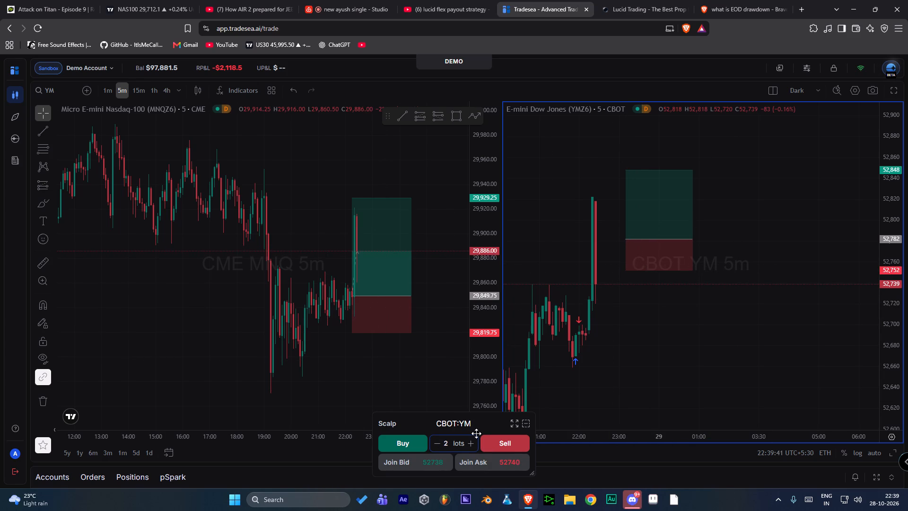
left_click(504, 443)
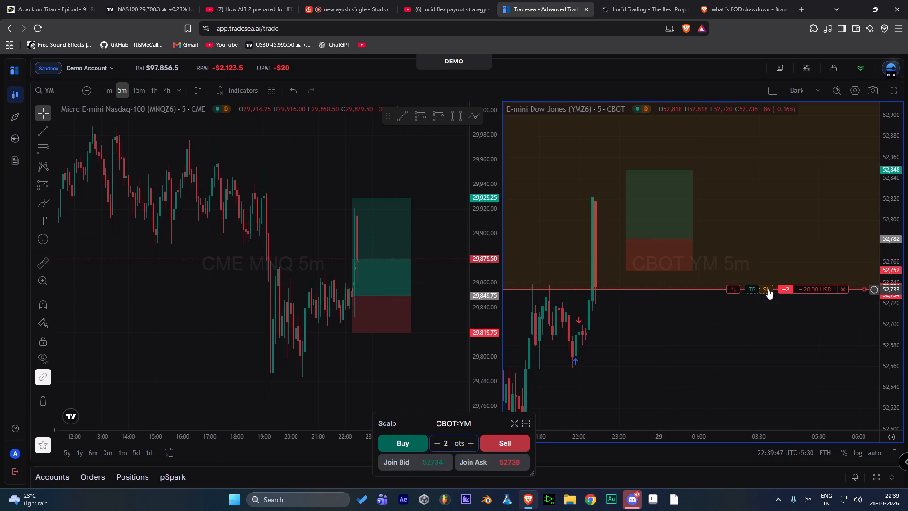
Place a stop loss at 52,765 on the 2-lot YM short position.
left_click_drag(768, 289, 755, 274)
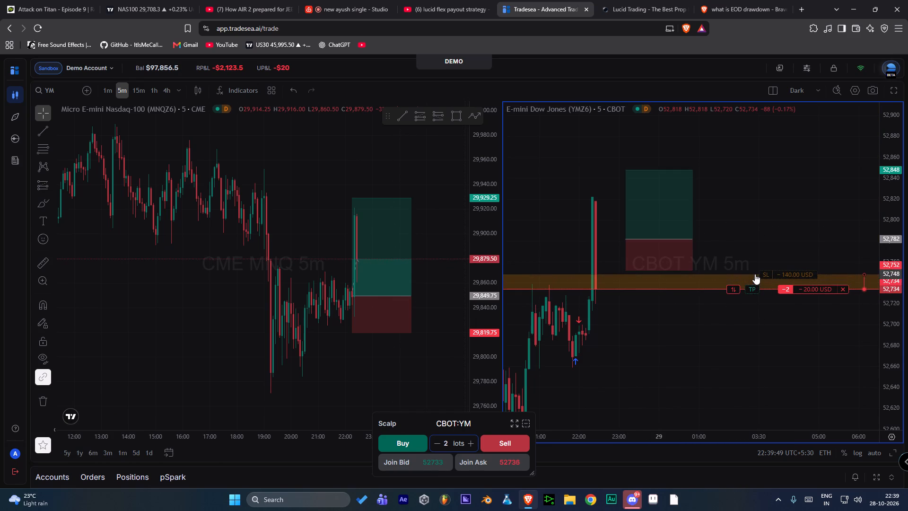
left_click_drag(755, 274, 751, 267)
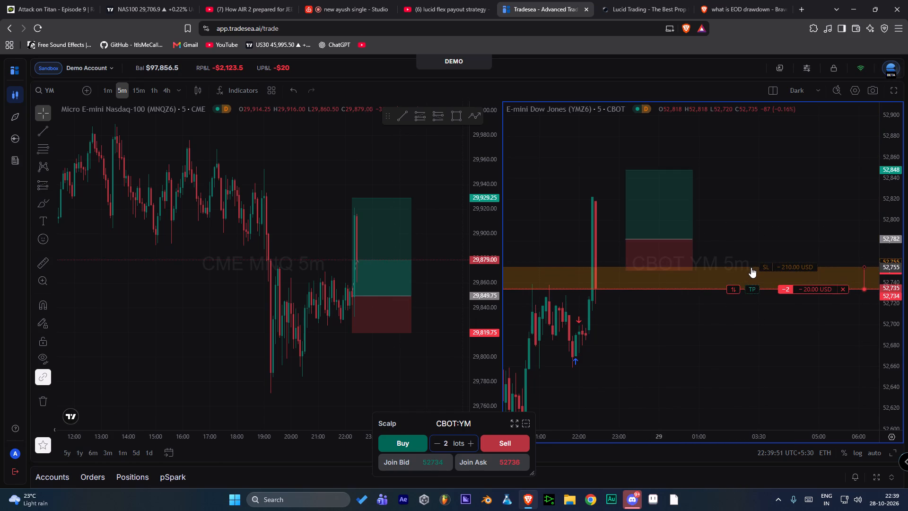
left_click_drag(751, 267, 751, 263)
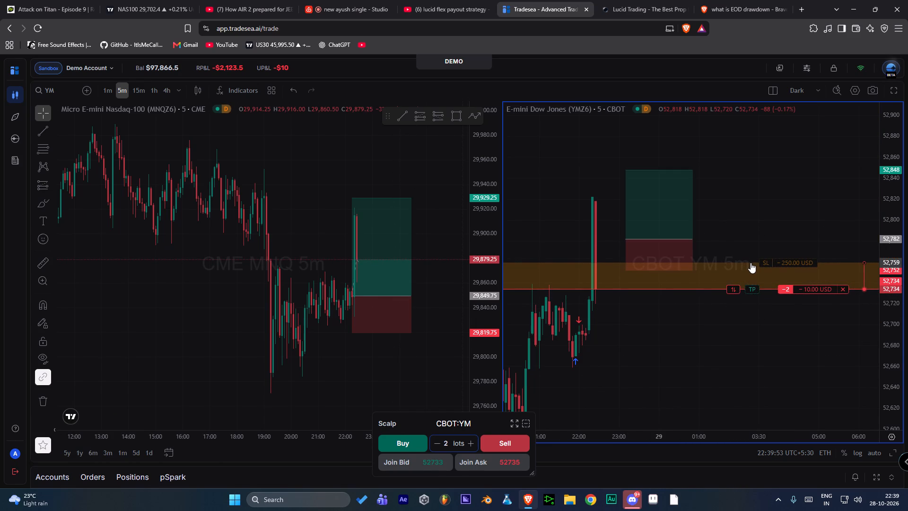
left_click_drag(751, 263, 743, 257)
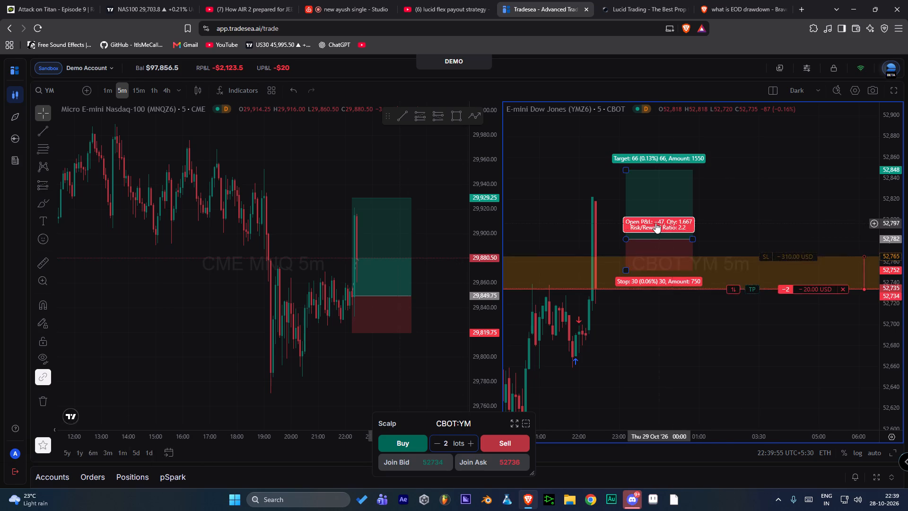
Delete the long position drawing from the YM chart.
left_click_drag(655, 223, 660, 273)
left_click(599, 113)
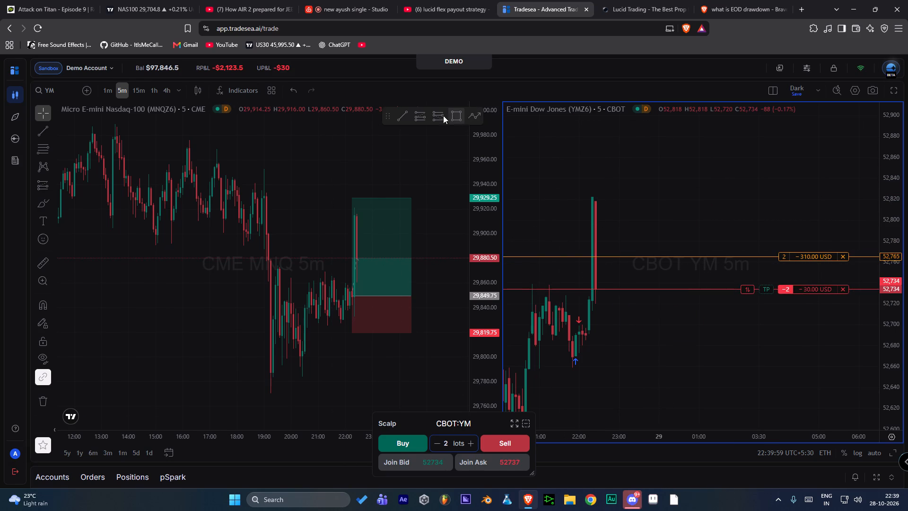
Draw a short position on the YM chart with entry 52,734, stop about 52,764 and target about 52,671.
left_click(442, 115)
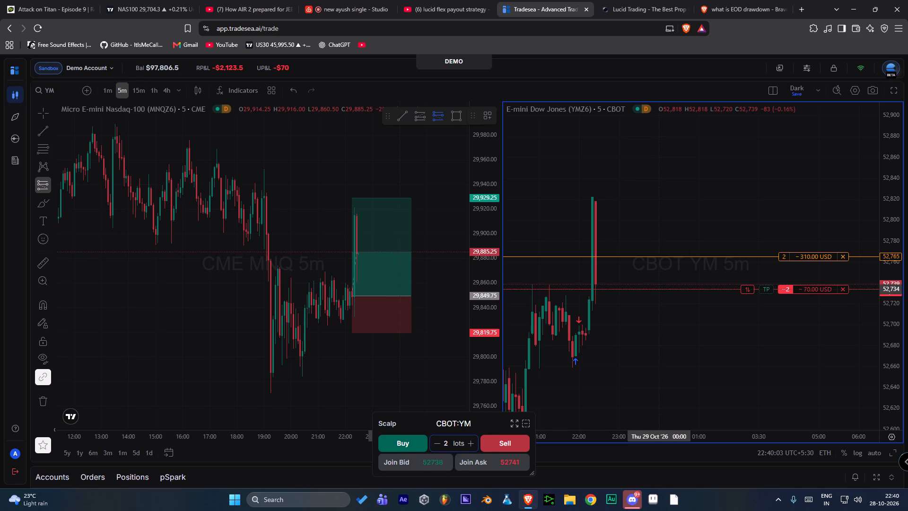
left_click(660, 289)
left_click_drag(659, 246, 635, 256)
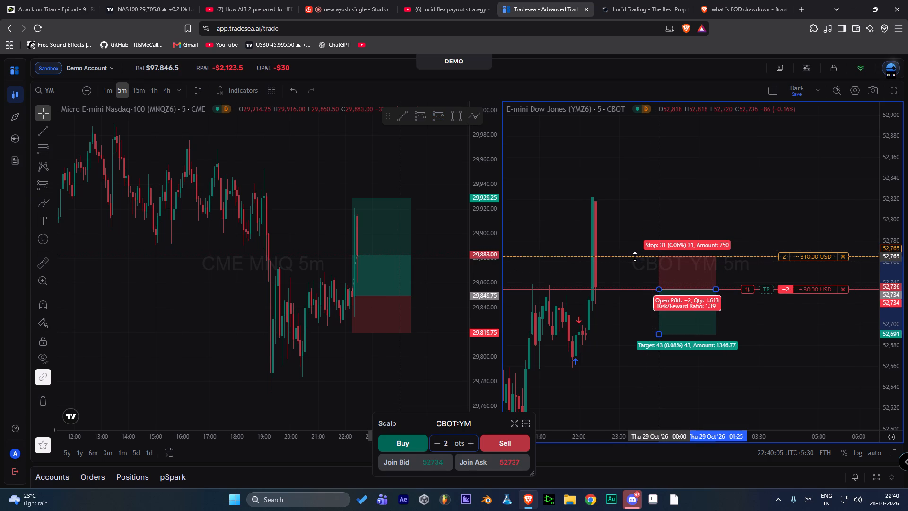
left_click_drag(635, 256, 632, 258)
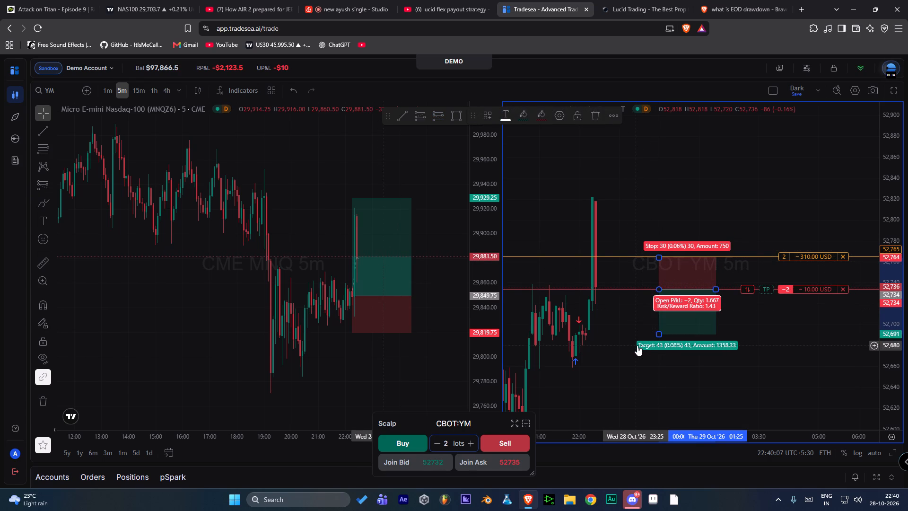
left_click(637, 345)
left_click(626, 348)
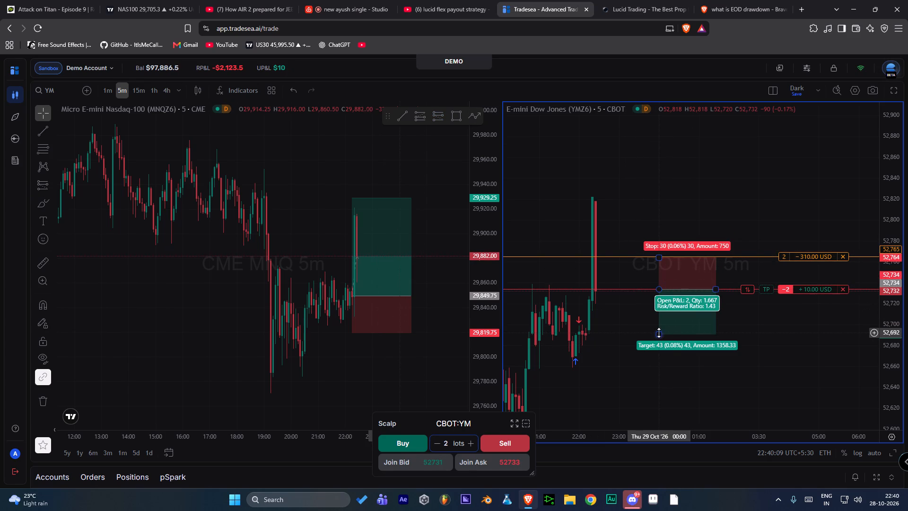
left_click_drag(659, 333, 637, 361)
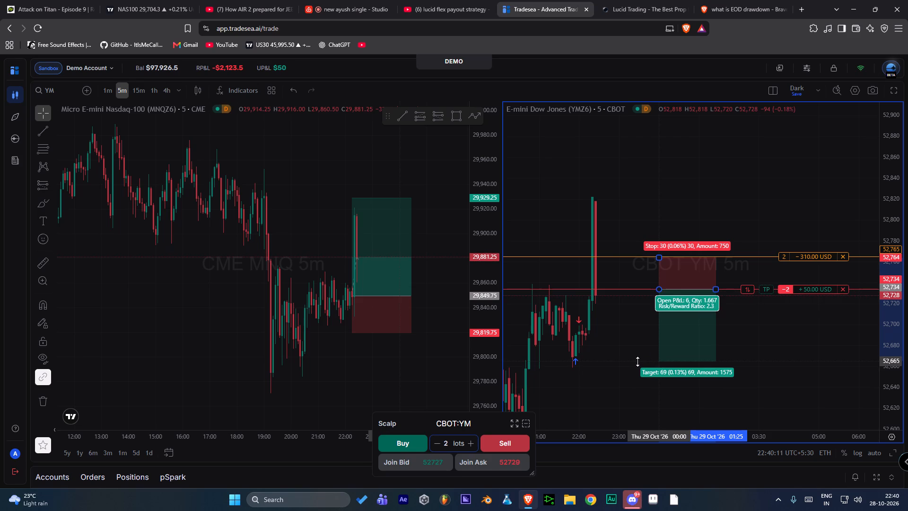
left_click_drag(637, 361, 630, 354)
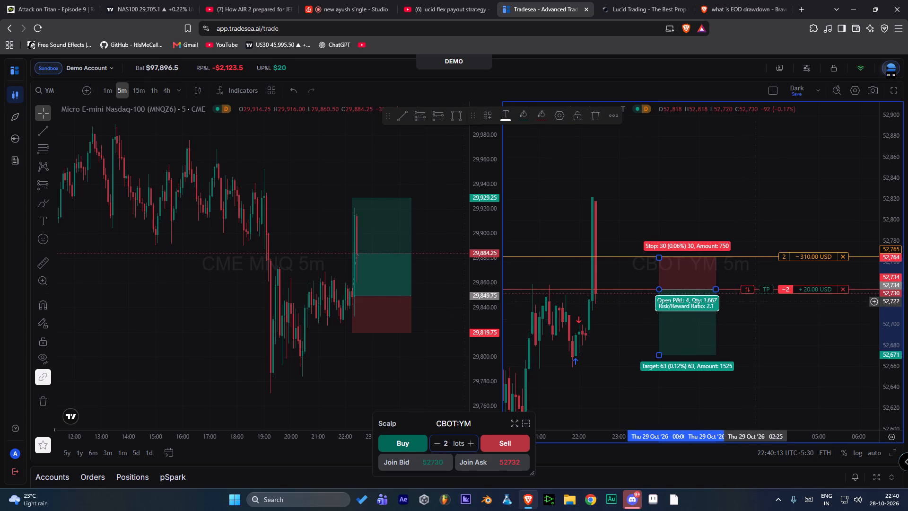
Place a take profit at 52,671 on the 2-lot YM short position.
left_click_drag(761, 289, 768, 357)
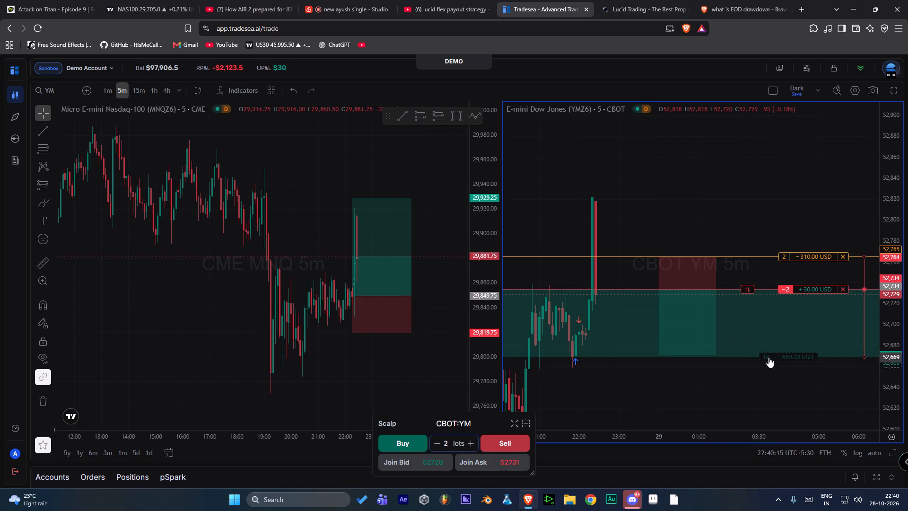
left_click_drag(768, 357, 781, 354)
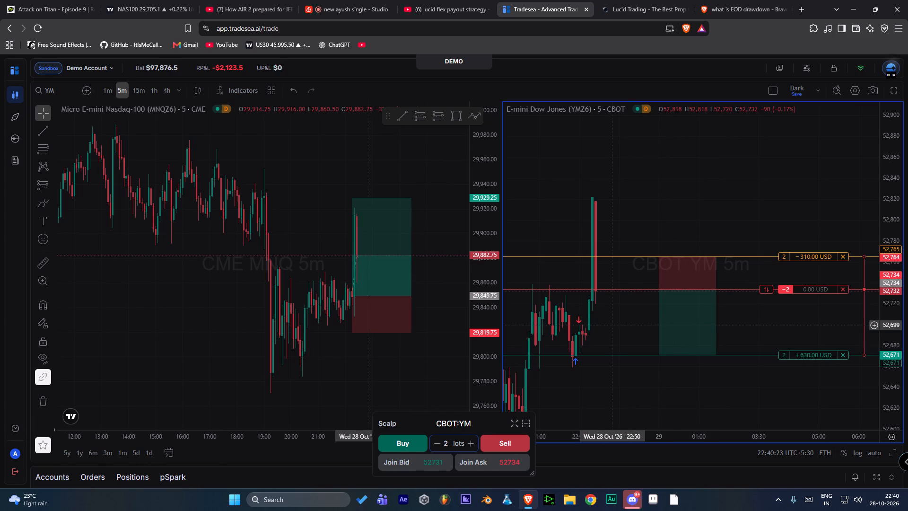
Move the YM short position drawing back in time to start at the latest candle, keeping its entry at 52,734.
left_click_drag(685, 327, 620, 328)
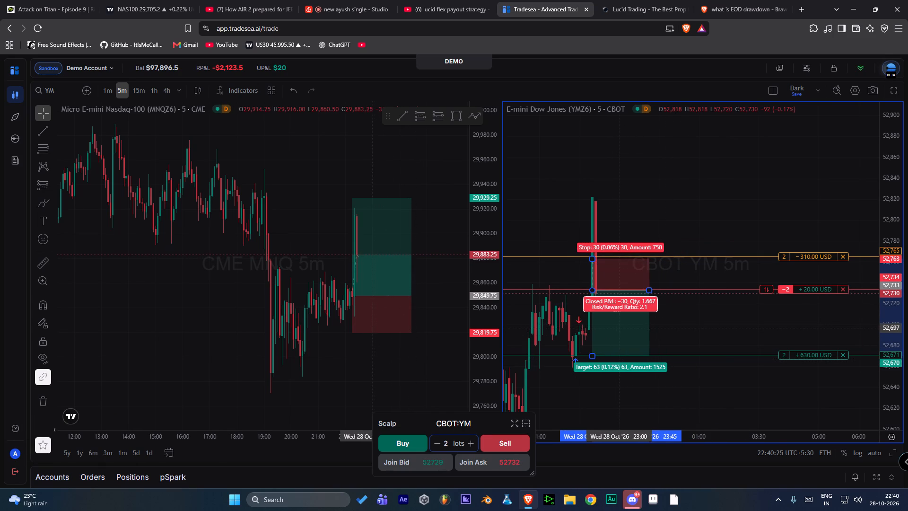
left_click_drag(620, 328, 626, 327)
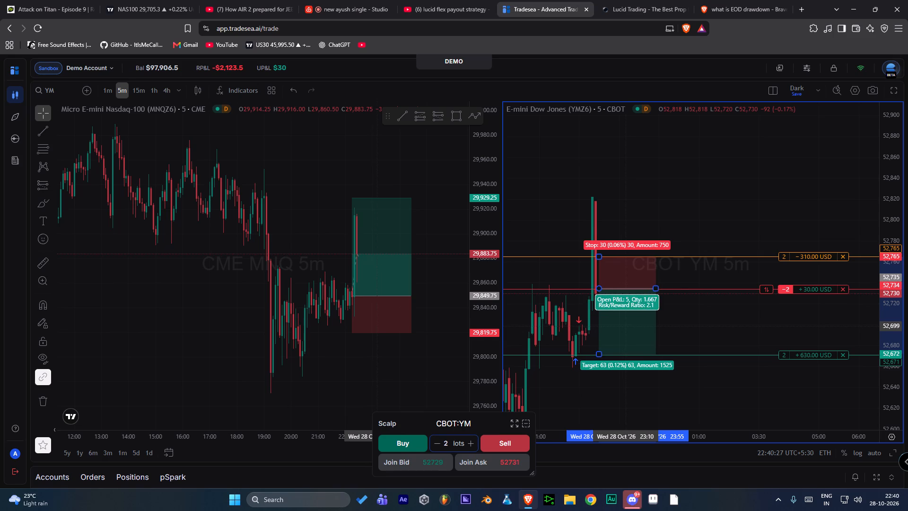
left_click_drag(626, 327, 623, 327)
left_click(717, 334)
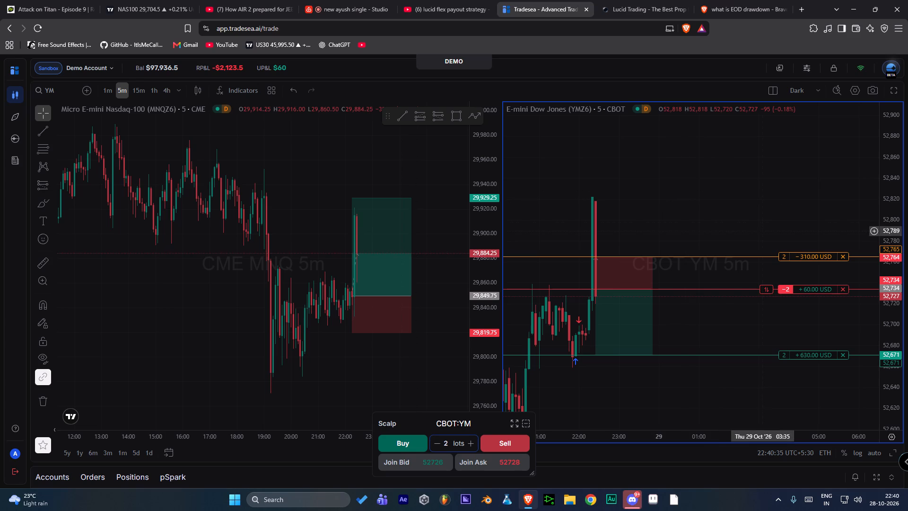
Move the stop loss of the 2-lot YM short position to 52,759.
left_click_drag(810, 255, 814, 263)
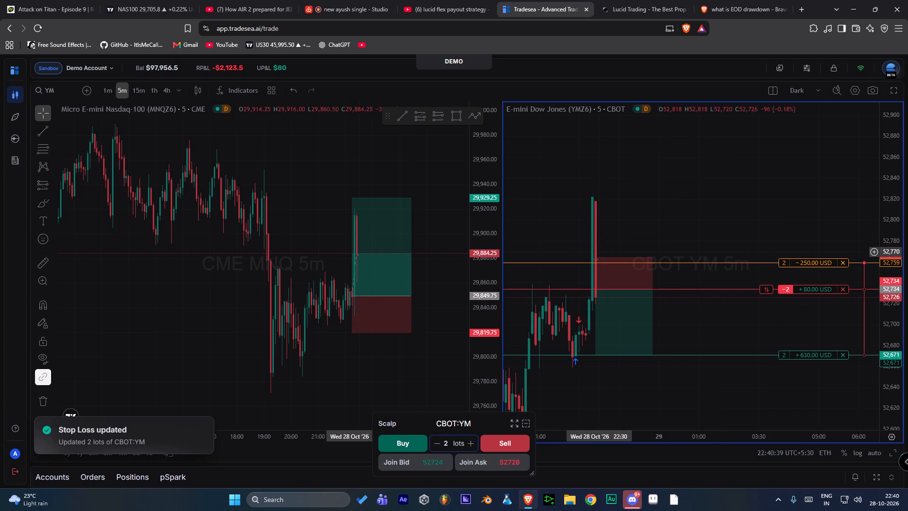
Adjust the stop level of the YM short position drawing to 52,759.
left_click_drag(594, 255, 579, 264)
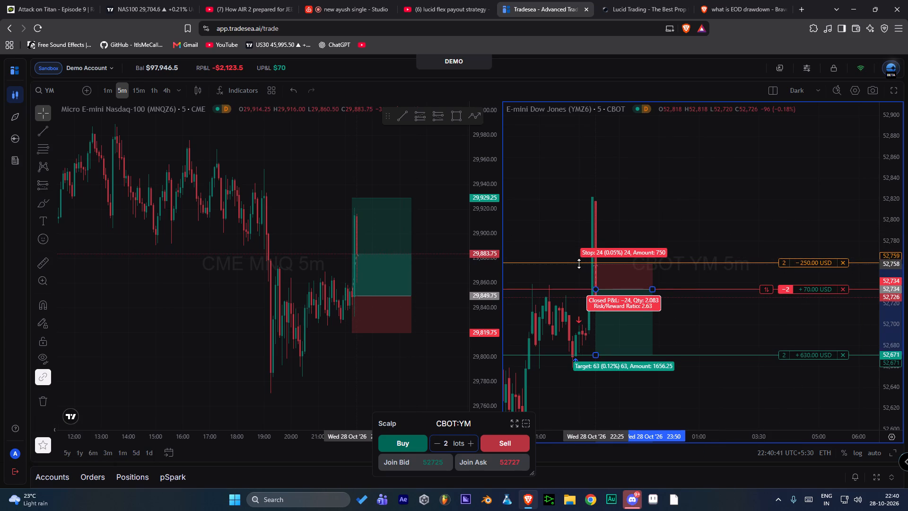
left_click_drag(579, 264, 573, 263)
left_click(718, 194)
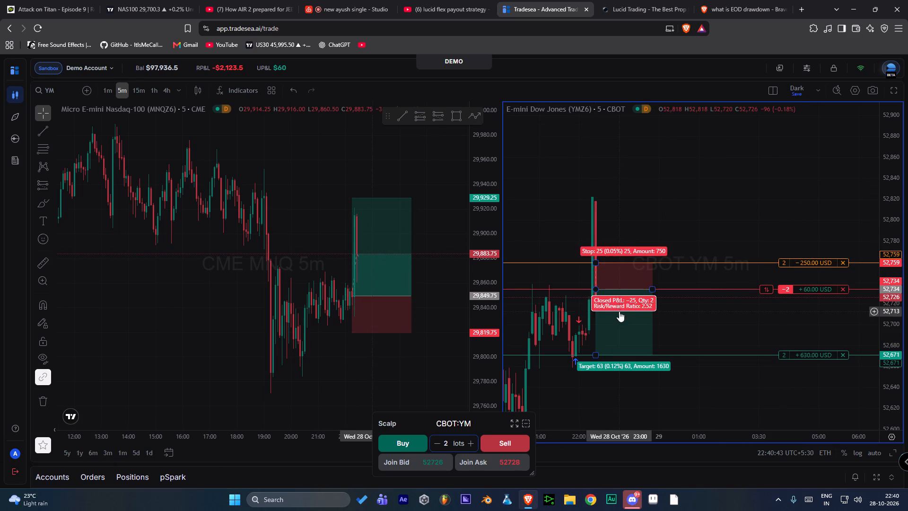
Expand the floating Scalp widget into the docked order panel showing the YM DOM ladder.
left_click_drag(726, 317, 756, 304)
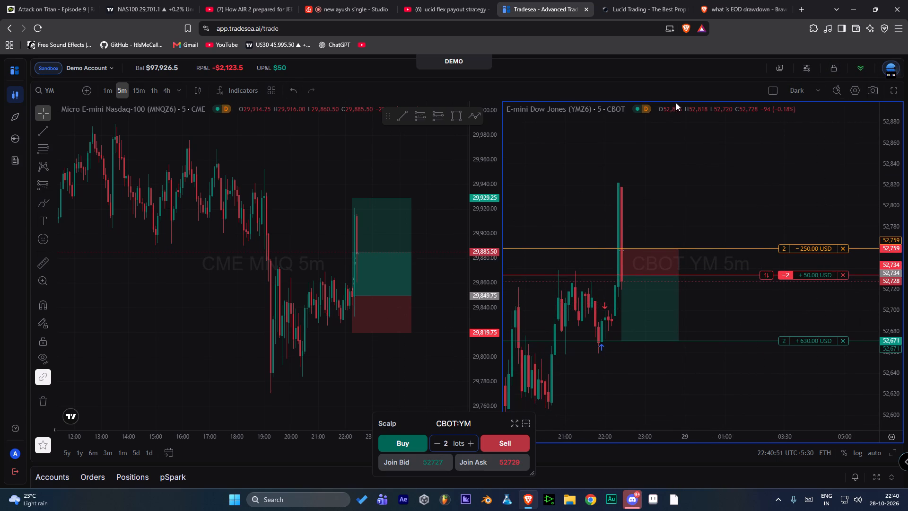
left_click(515, 424)
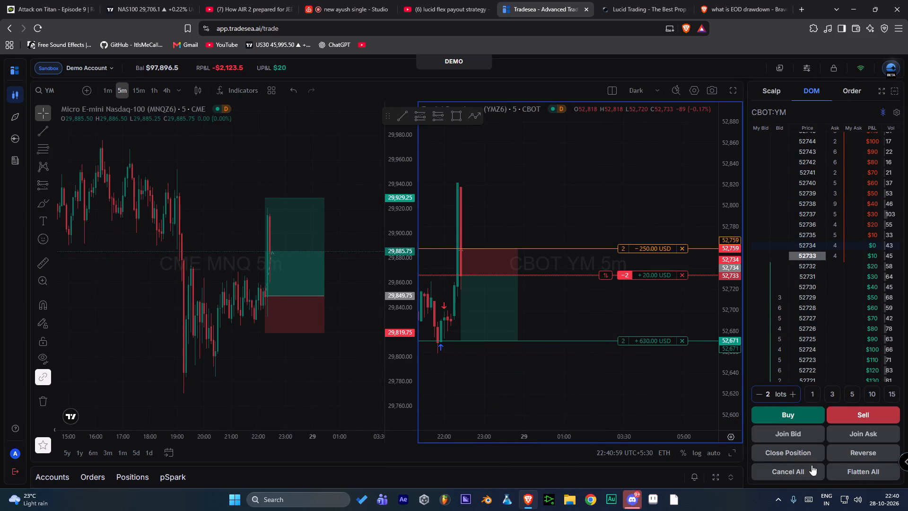
scroll(847, 469, "down", 1)
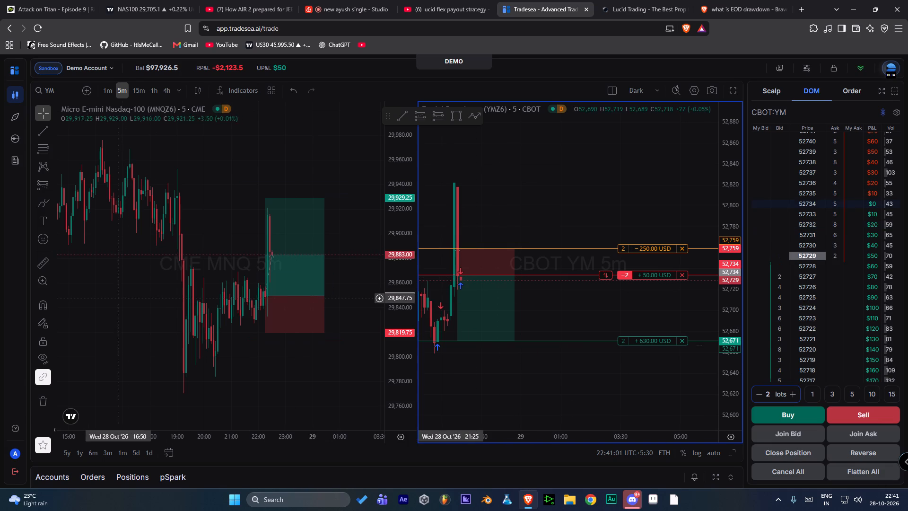
View the Trading Accounts page in the account center and return to the trading page.
left_click(17, 454)
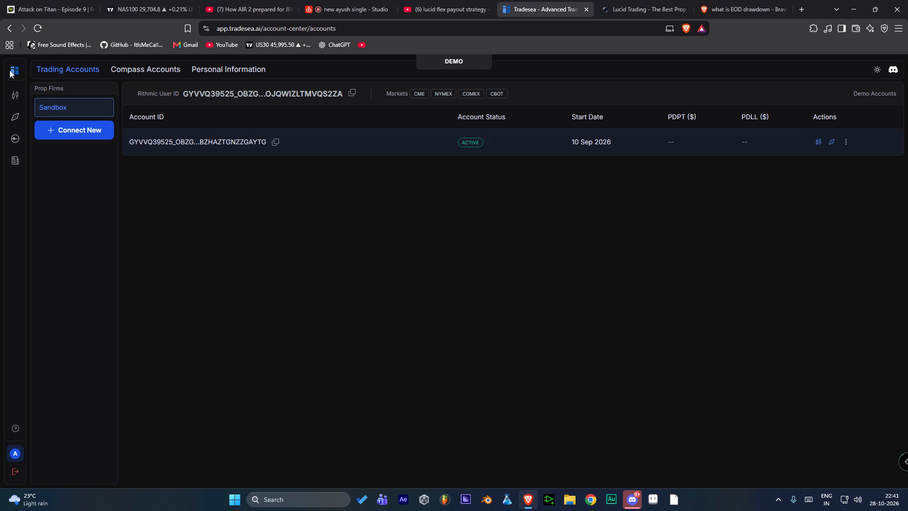
left_click(12, 449)
left_click(17, 74)
left_click(16, 89)
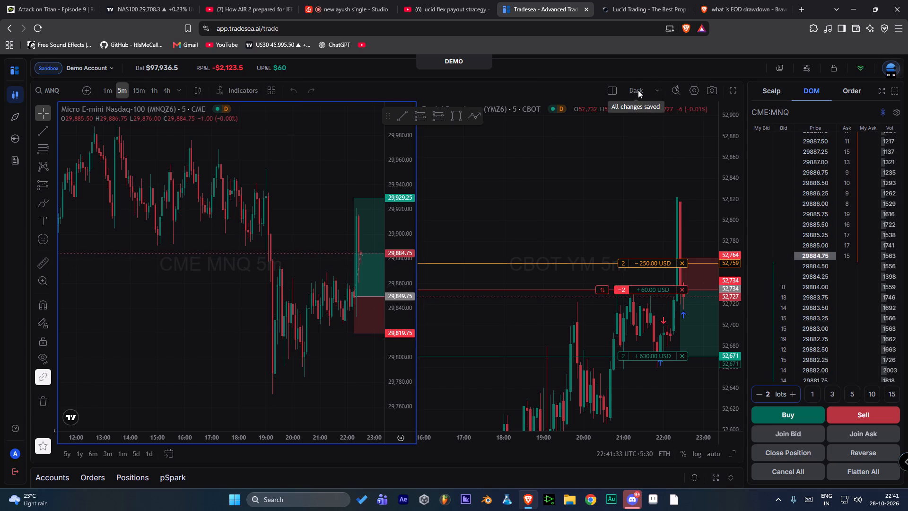
Open the chart settings and look over the Symbol, Status line, and Scales and lines options.
left_click(690, 93)
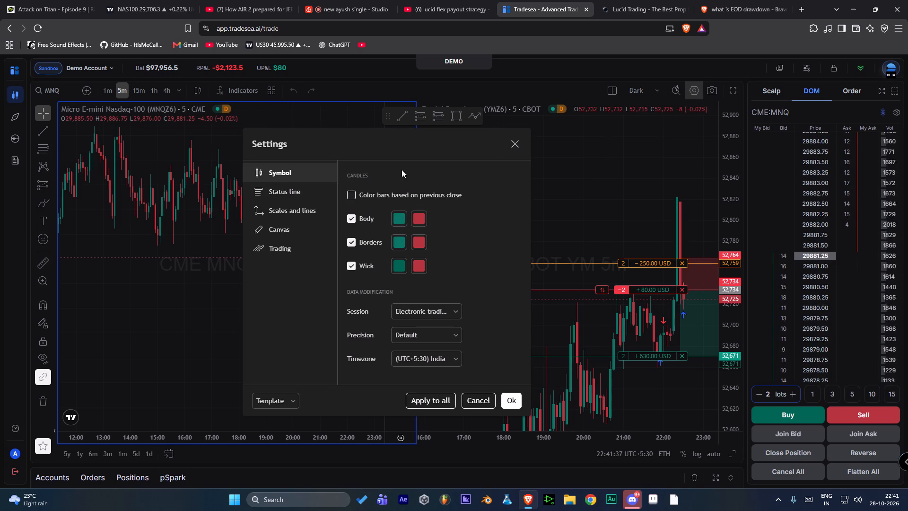
left_click(306, 194)
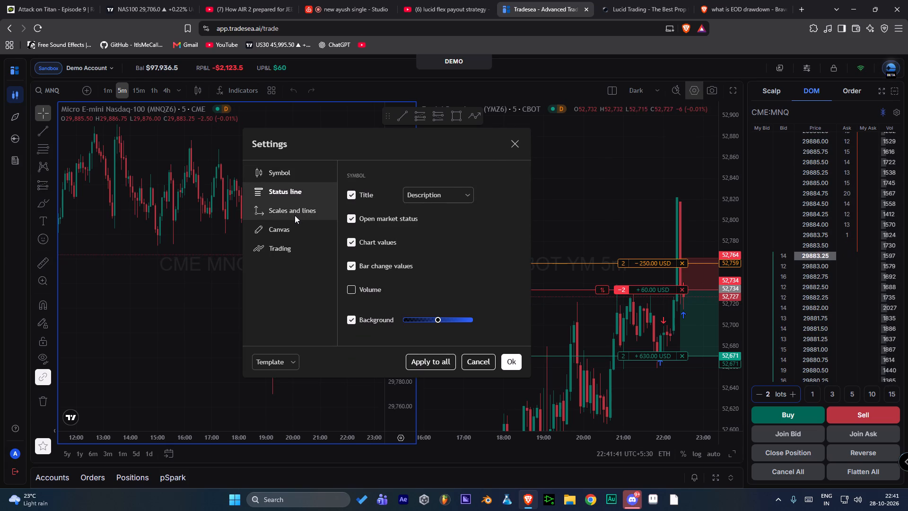
left_click(295, 215)
left_click(295, 198)
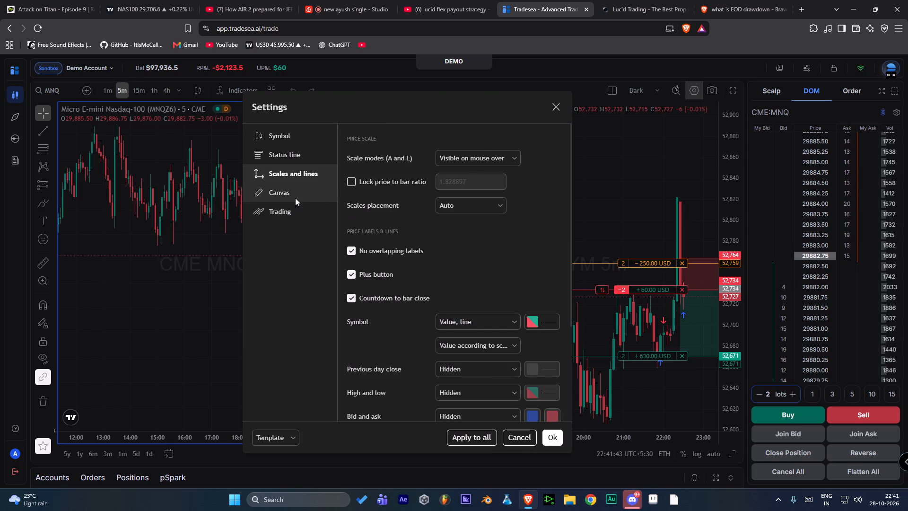
Examine the Trading settings for one-click trading, positions and orders, profit and loss values, and execution marks.
left_click(297, 211)
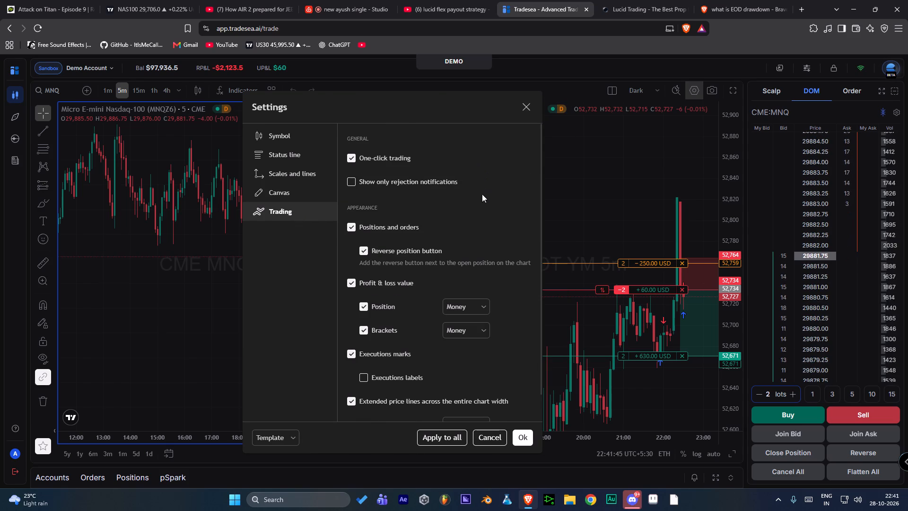
scroll(446, 240, "down", 1)
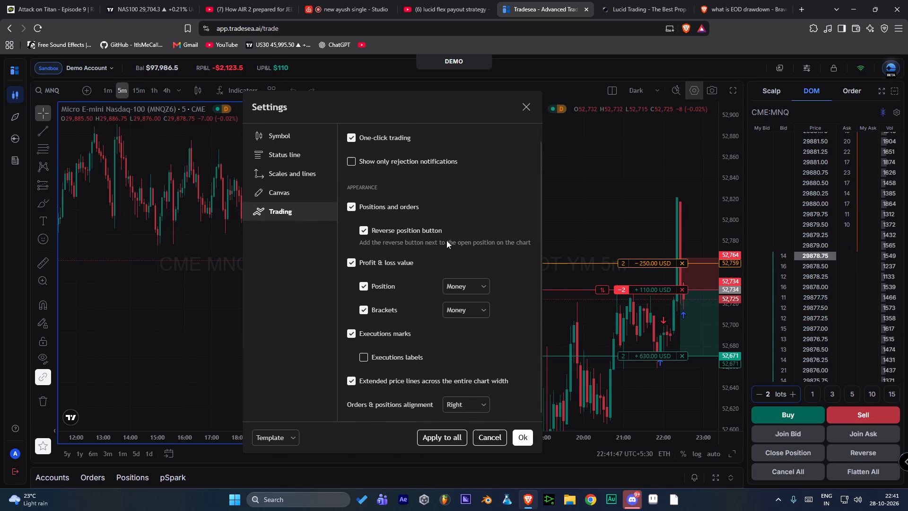
scroll(445, 247, "down", 1)
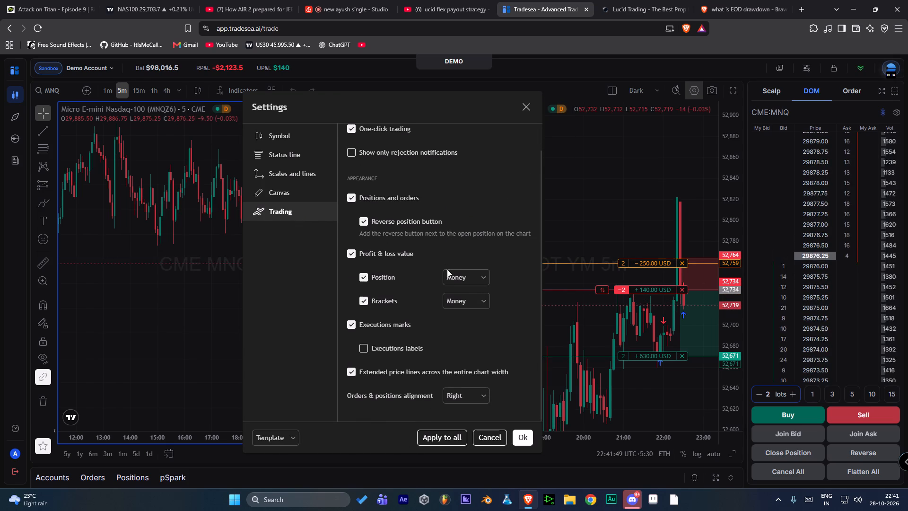
scroll(454, 282, "down", 1)
scroll(429, 323, "down", 1)
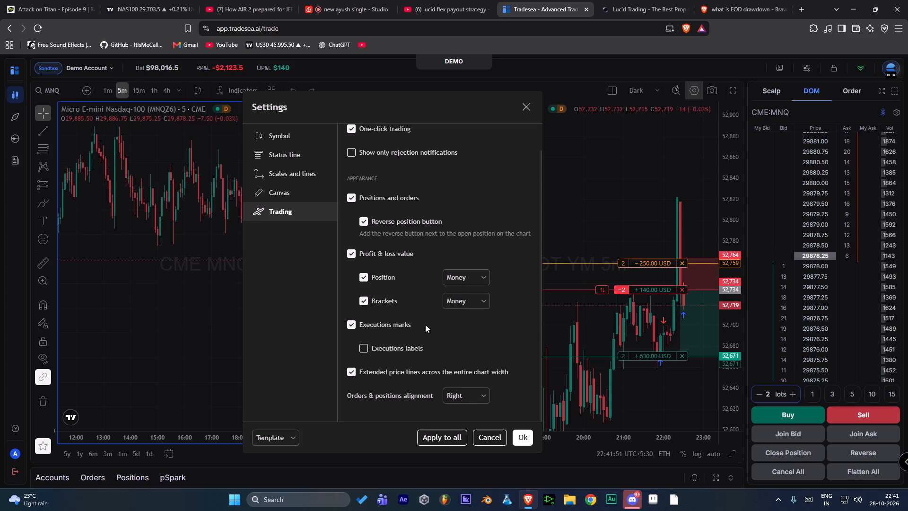
scroll(393, 337, "down", 1)
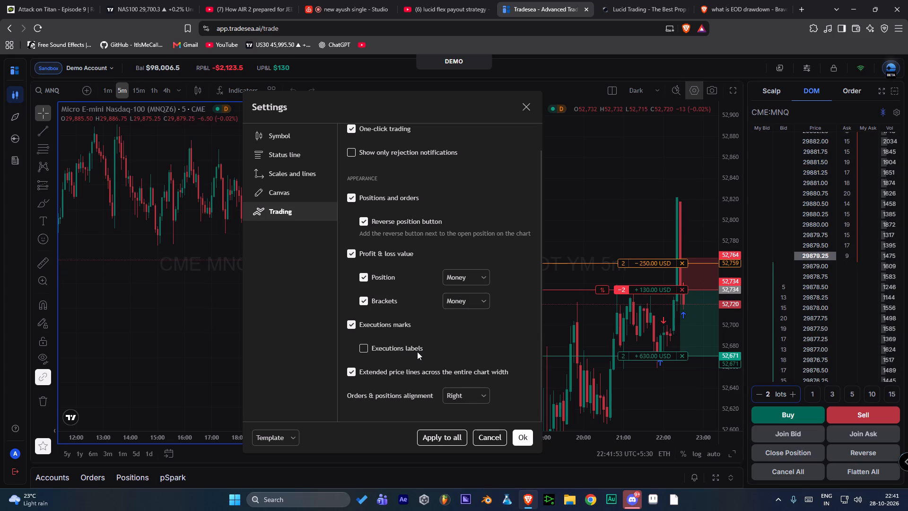
scroll(428, 374, "down", 1)
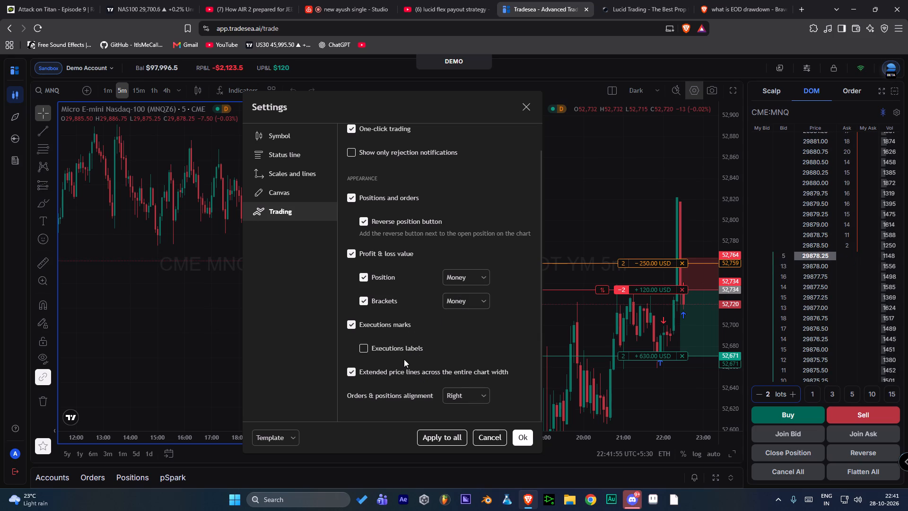
scroll(404, 359, "down", 2)
scroll(392, 362, "up", 3)
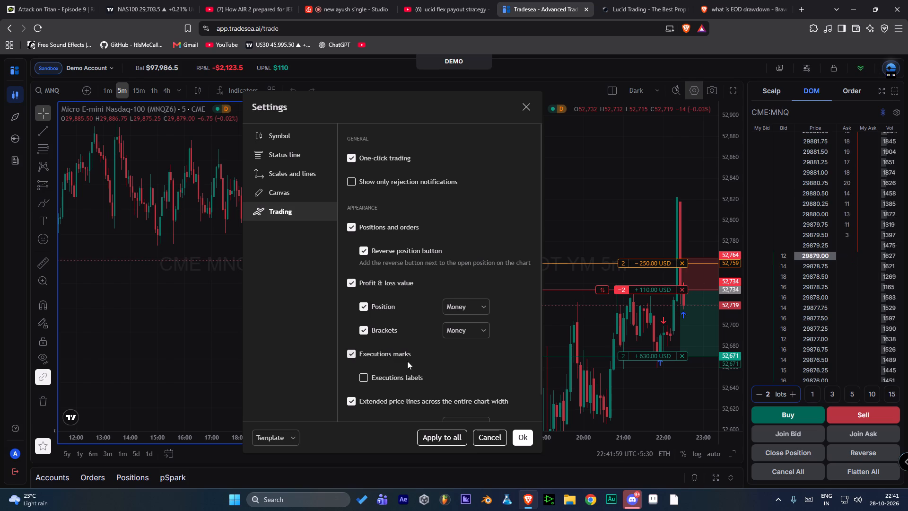
scroll(415, 363, "down", 3)
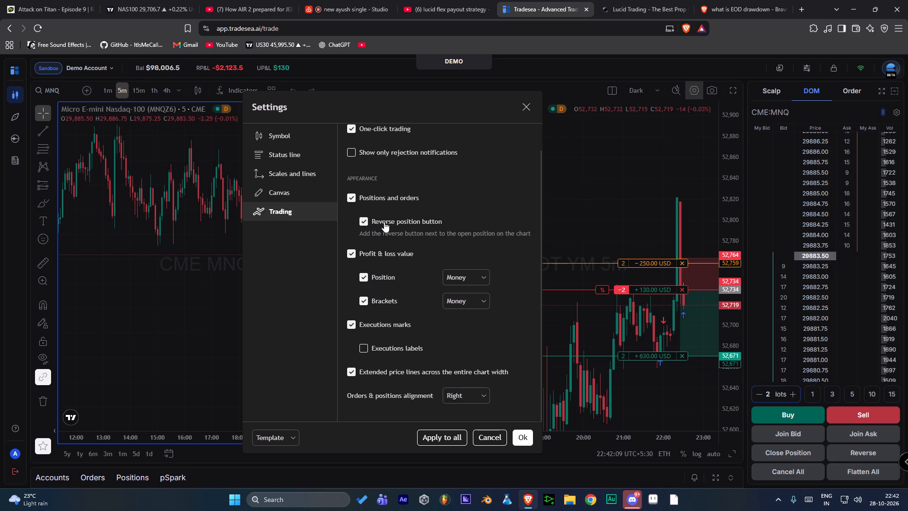
scroll(384, 222, "up", 3)
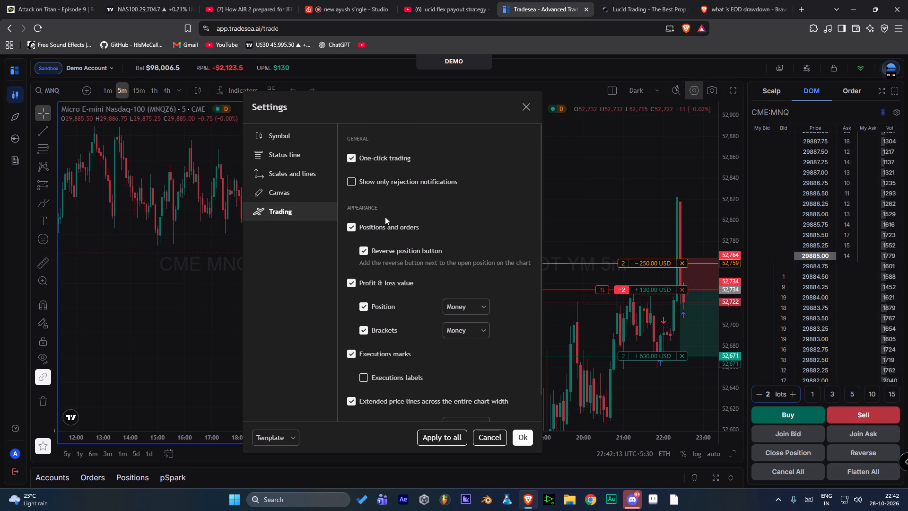
scroll(385, 226, "down", 5)
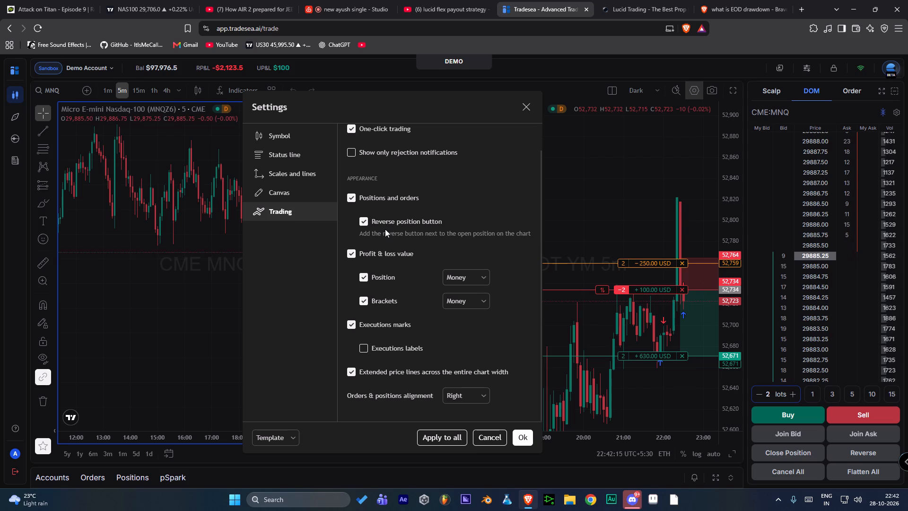
Look over the Canvas and the Scales and lines options in the MNQ chart settings.
left_click(292, 192)
scroll(375, 205, "down", 2)
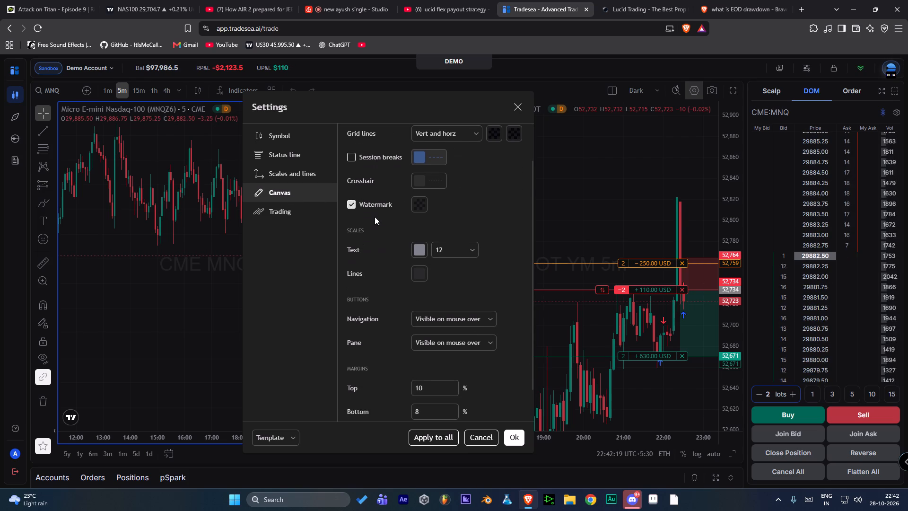
scroll(373, 228, "down", 3)
scroll(373, 229, "up", 3)
left_click(277, 173)
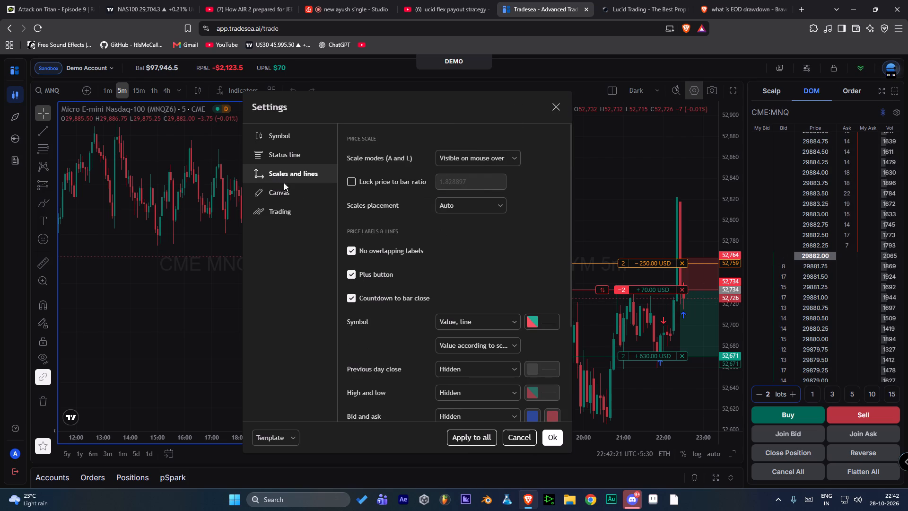
Enable Volume in the MNQ chart's Status line settings.
left_click(301, 155)
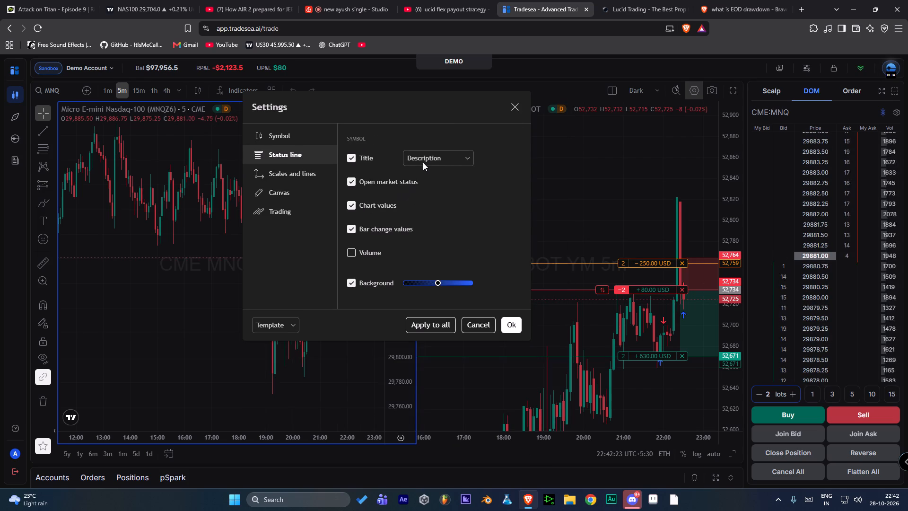
left_click(350, 254)
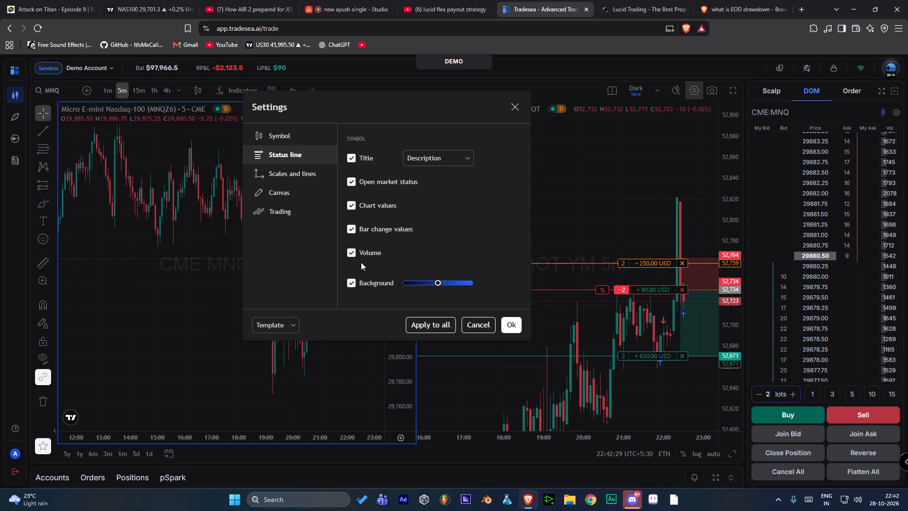
Review the chart's Symbol, Status line, Scales and lines, and Canvas settings in turn.
left_click(288, 131)
scroll(415, 207, "down", 2)
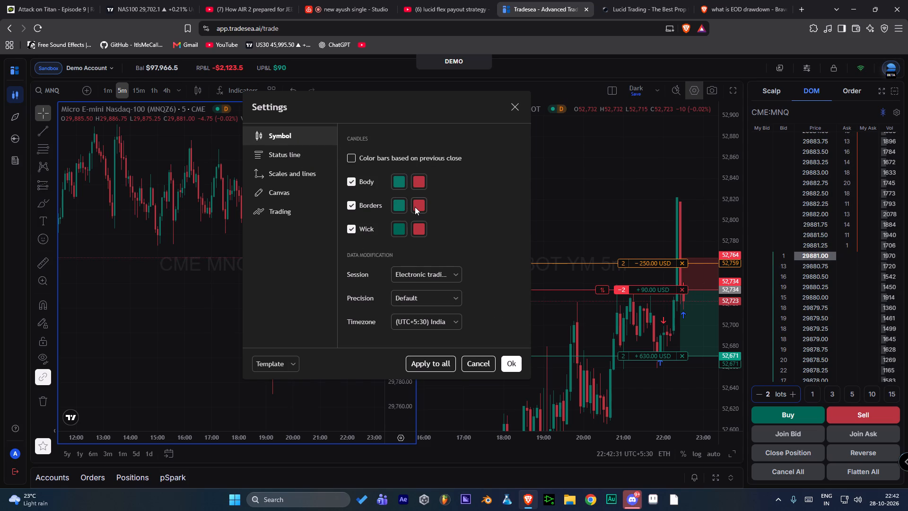
scroll(415, 207, "down", 3)
left_click(292, 159)
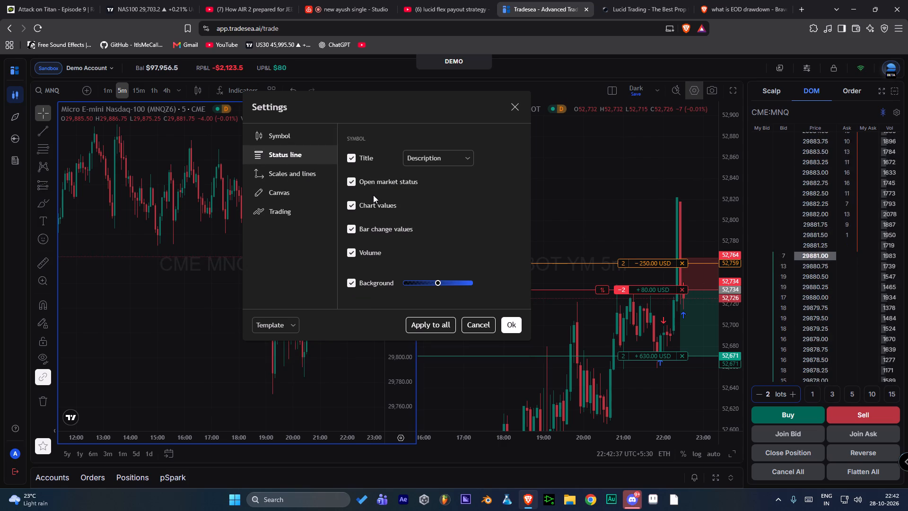
left_click(305, 178)
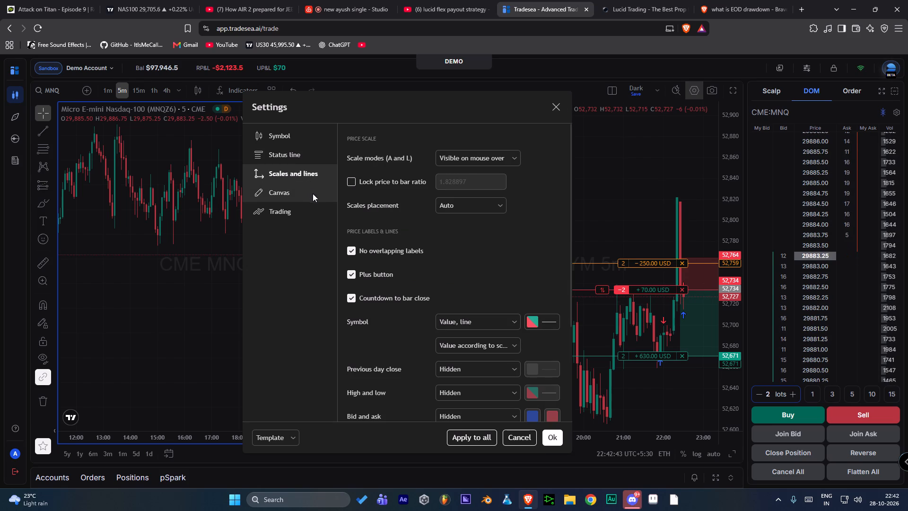
scroll(377, 239, "down", 4)
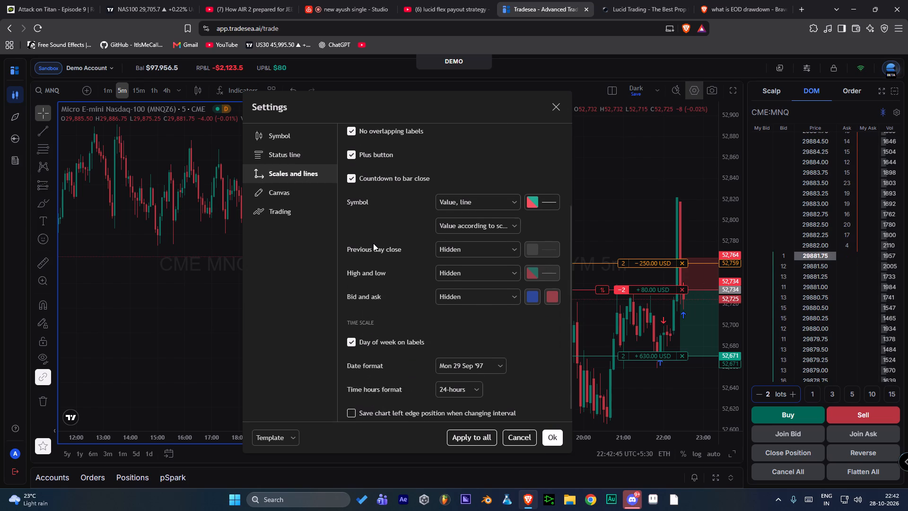
scroll(373, 243, "down", 1)
left_click(289, 192)
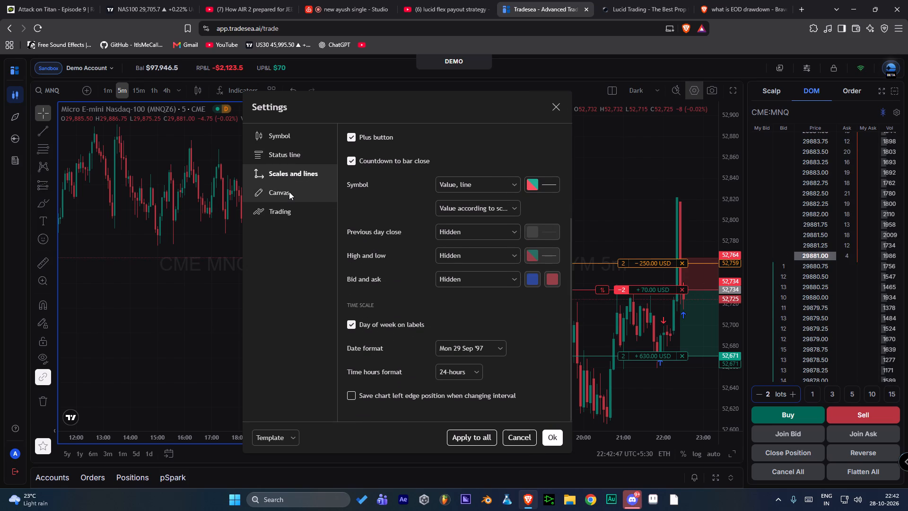
scroll(482, 234, "down", 4)
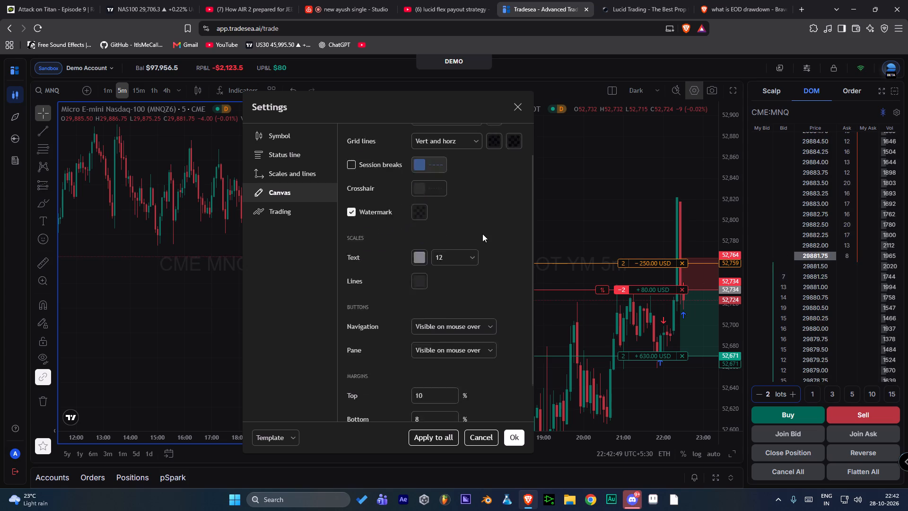
scroll(482, 234, "down", 3)
Disable the Reverse position button under Positions and orders in the chart's Trading settings.
left_click(292, 220)
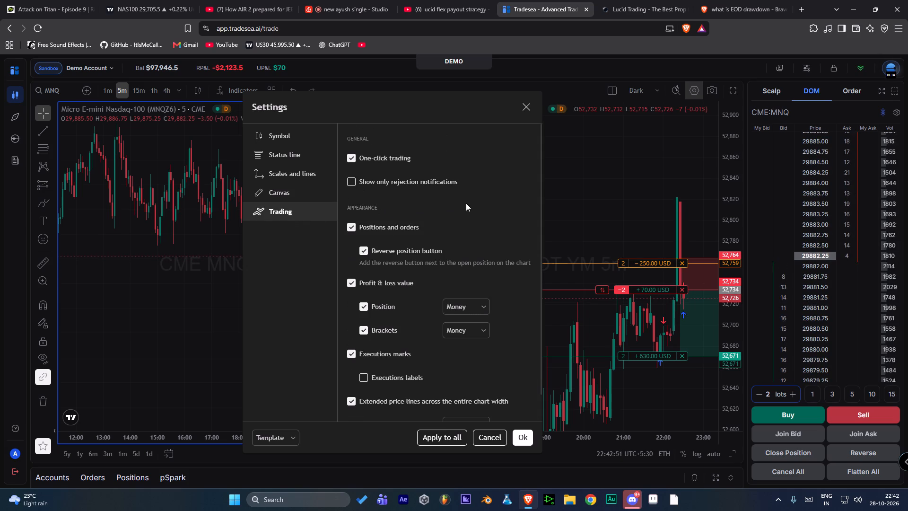
scroll(457, 190, "down", 3)
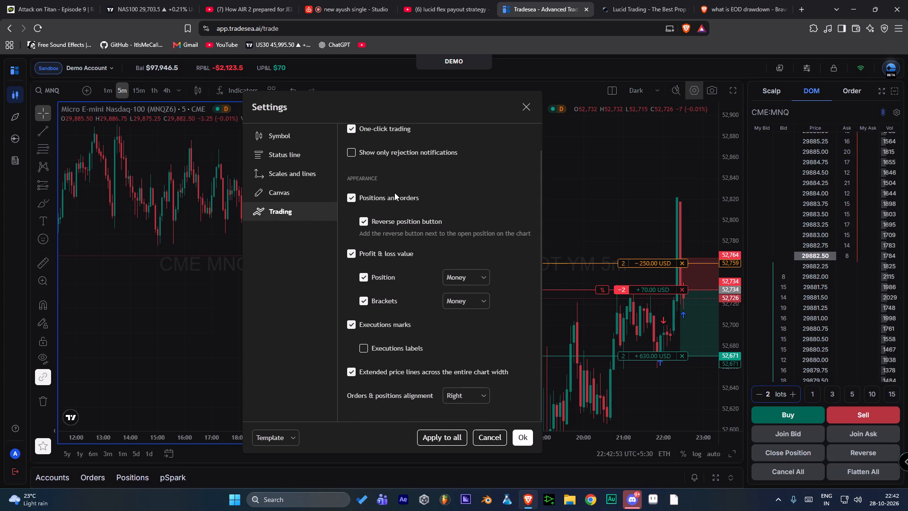
scroll(394, 193, "up", 2)
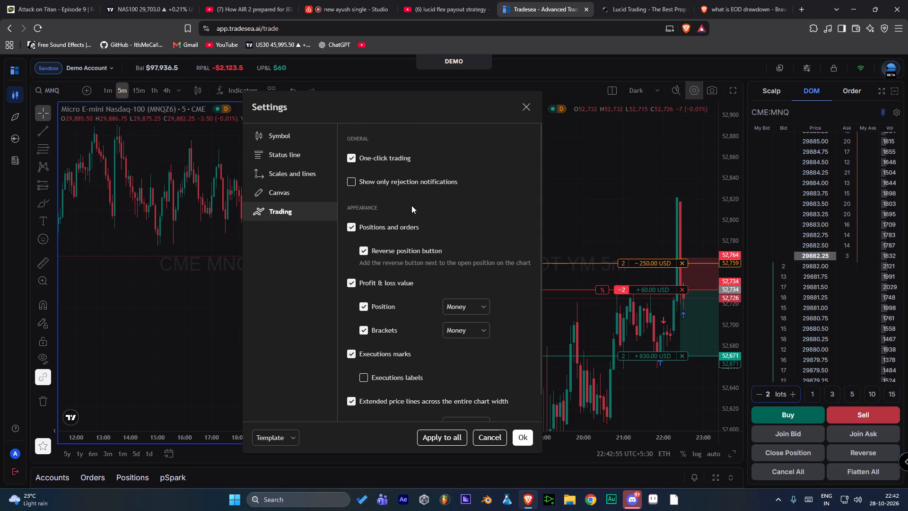
scroll(411, 236, "down", 1)
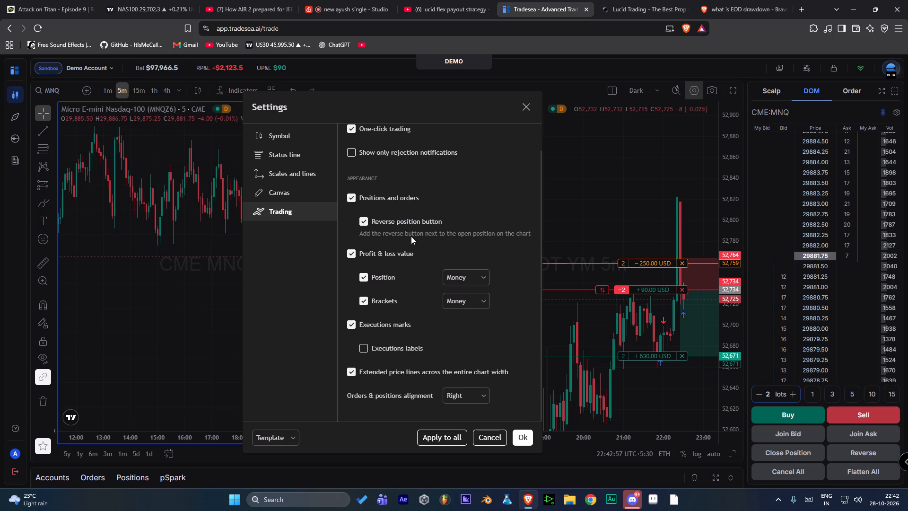
left_click(362, 223)
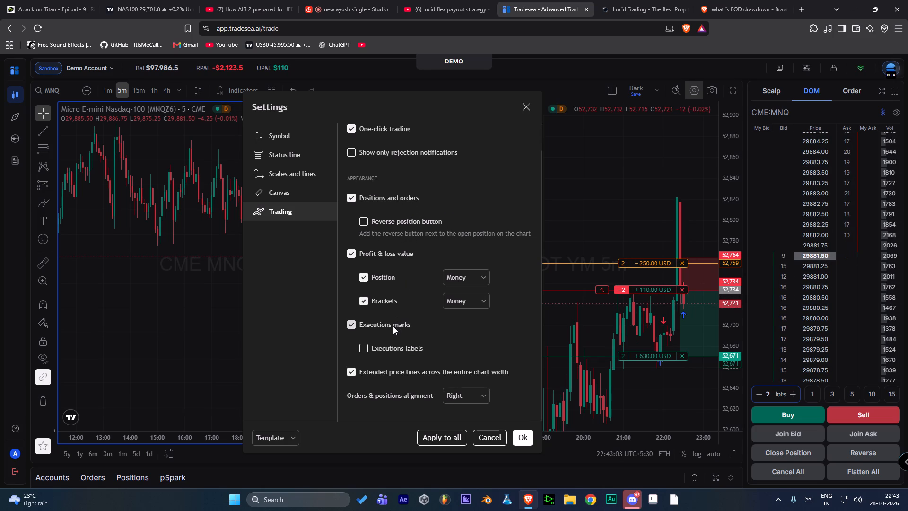
View the unit options available for the Position profit and loss value.
left_click(463, 278)
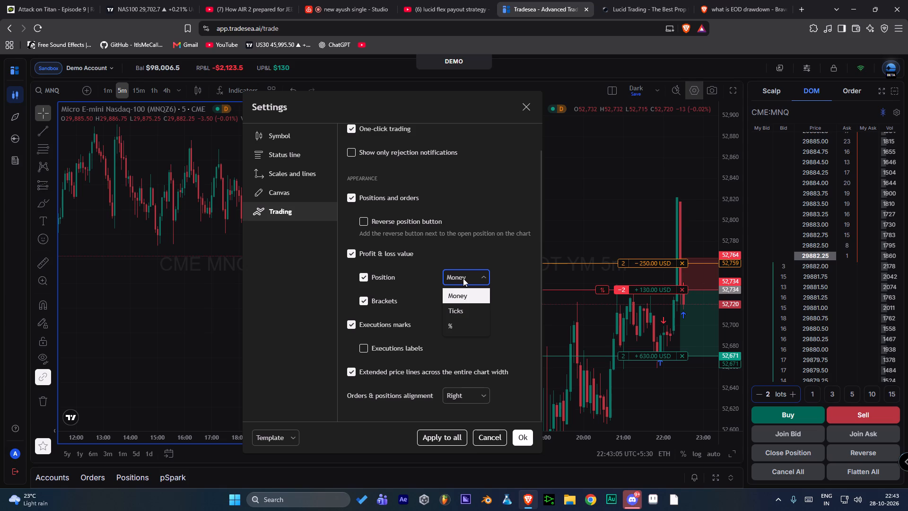
left_click(469, 275)
scroll(466, 251, "down", 1)
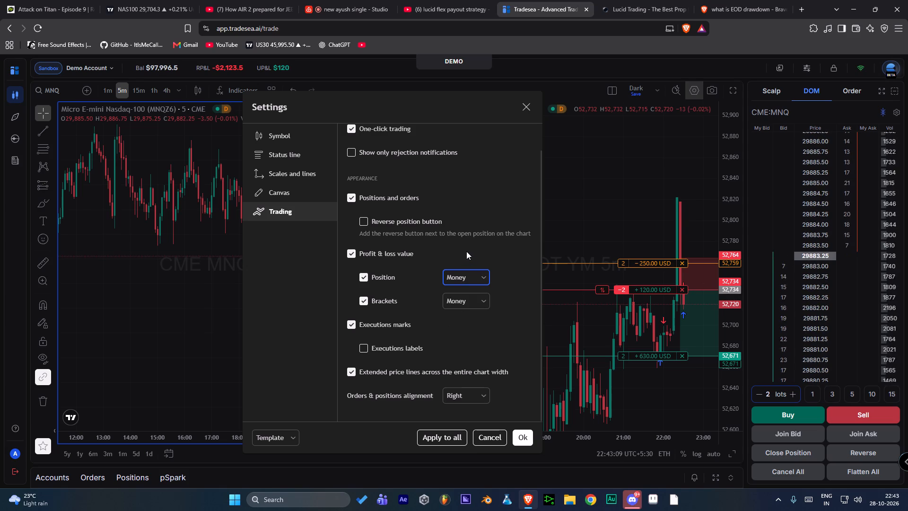
left_click(477, 246)
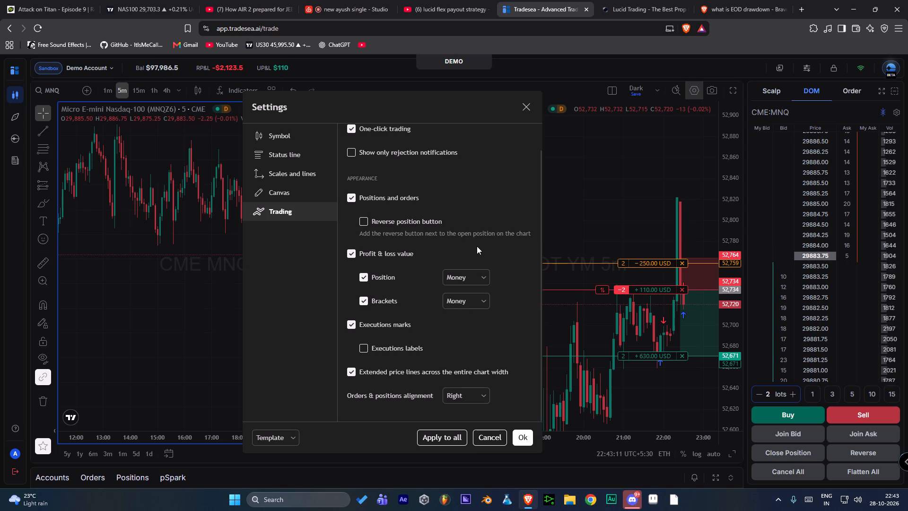
Set the Brackets profit and loss value to Ticks and accept the chart settings.
left_click(475, 294)
left_click(475, 329)
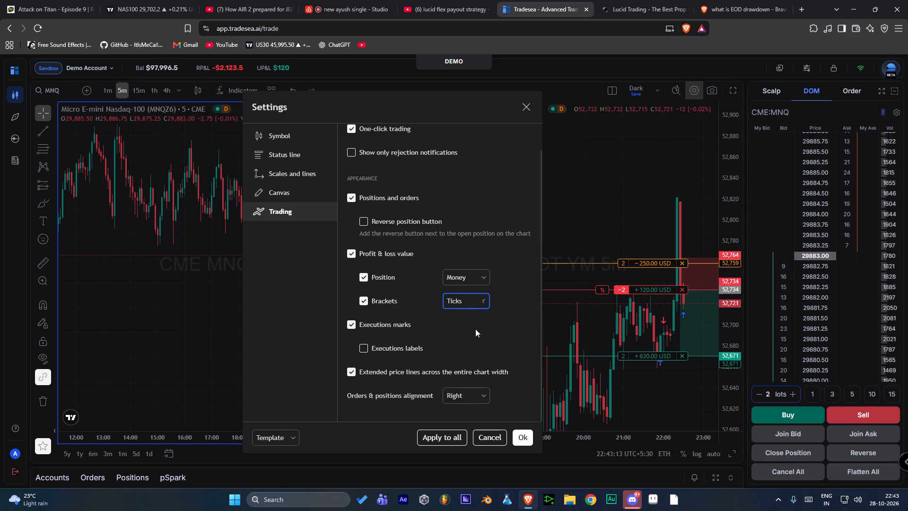
left_click(524, 438)
Move the take-profit order of the two-lot YM short position down to 52,669.
left_click_drag(548, 236, 509, 228)
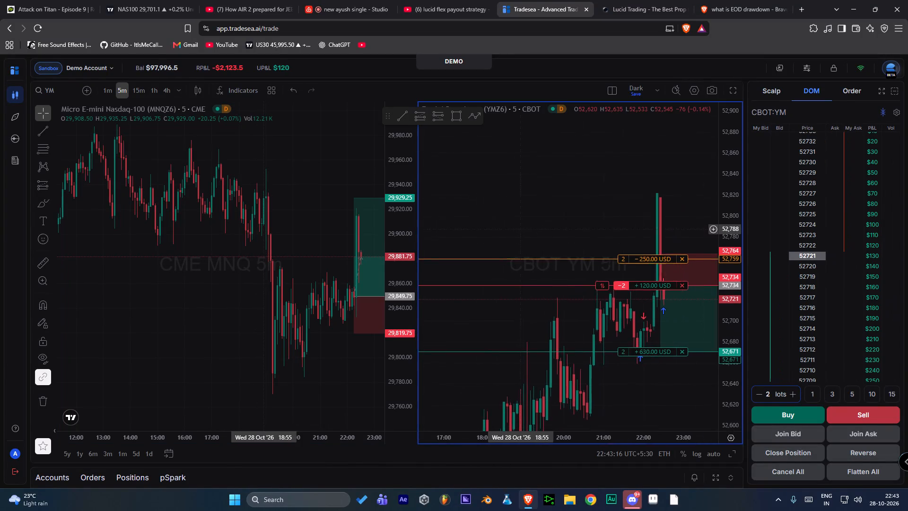
left_click_drag(509, 228, 471, 221)
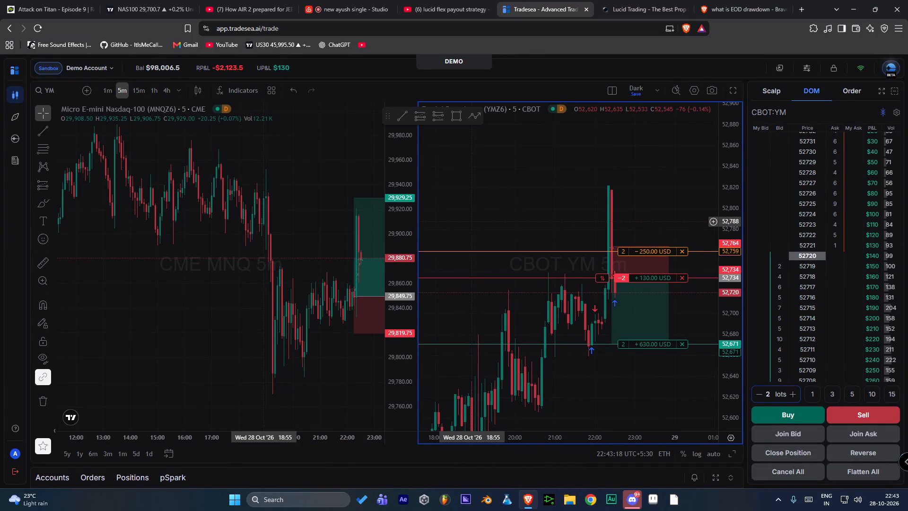
left_click_drag(475, 221, 454, 212)
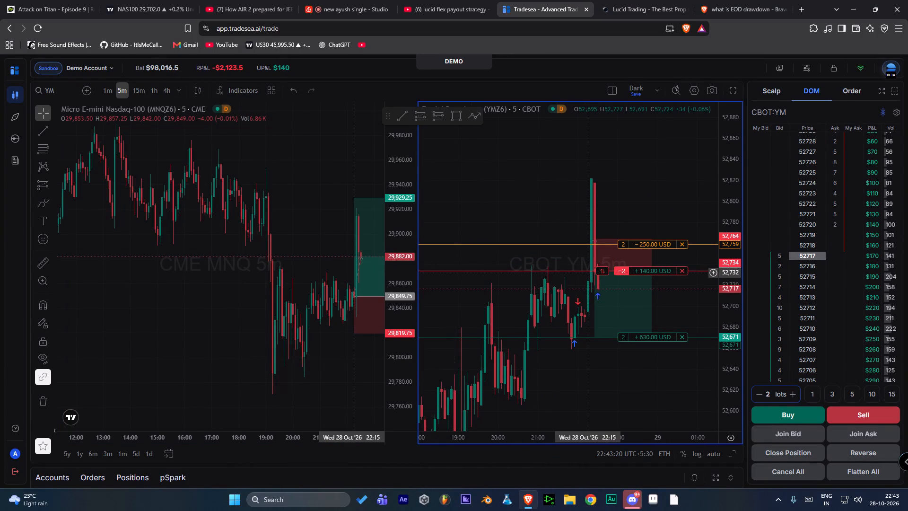
left_click_drag(629, 335, 635, 338)
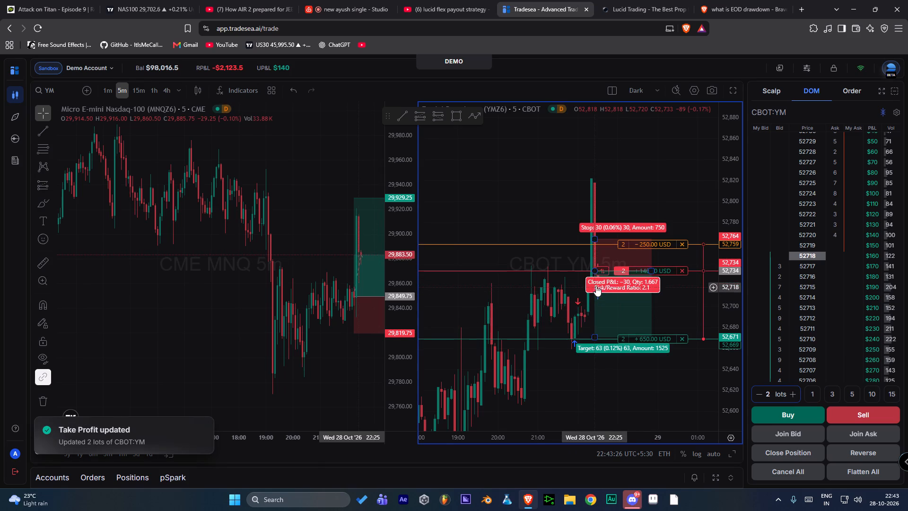
left_click_drag(529, 191, 488, 198)
left_click(488, 198)
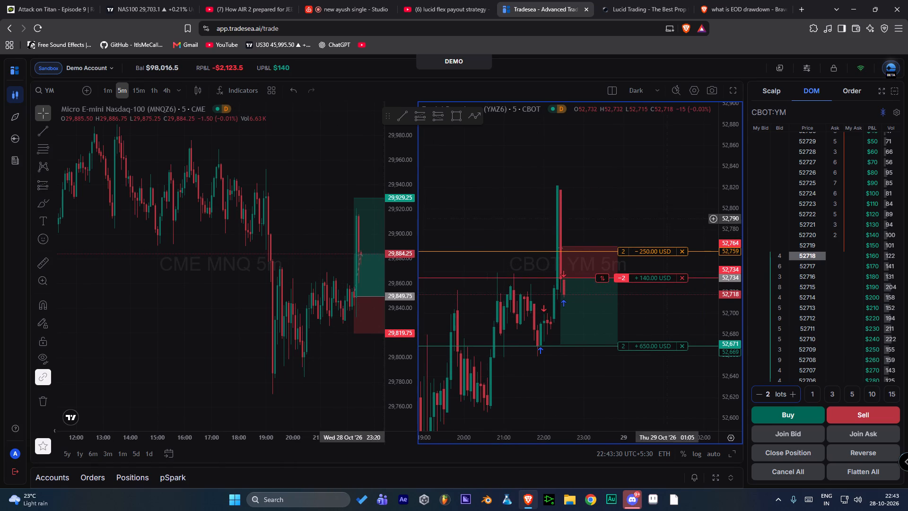
Remove the Reverse position and Join bid / ask buttons from the DOM through its order button settings.
left_click(891, 113)
left_click(898, 115)
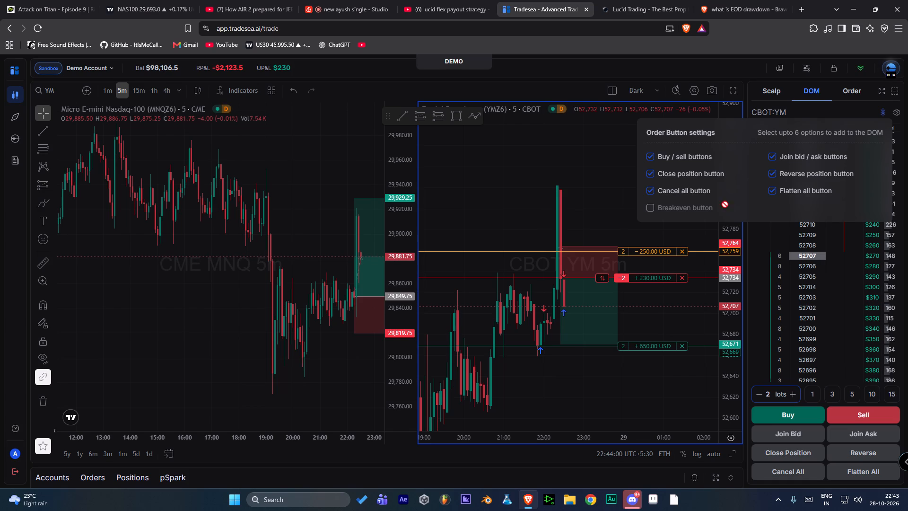
left_click(776, 172)
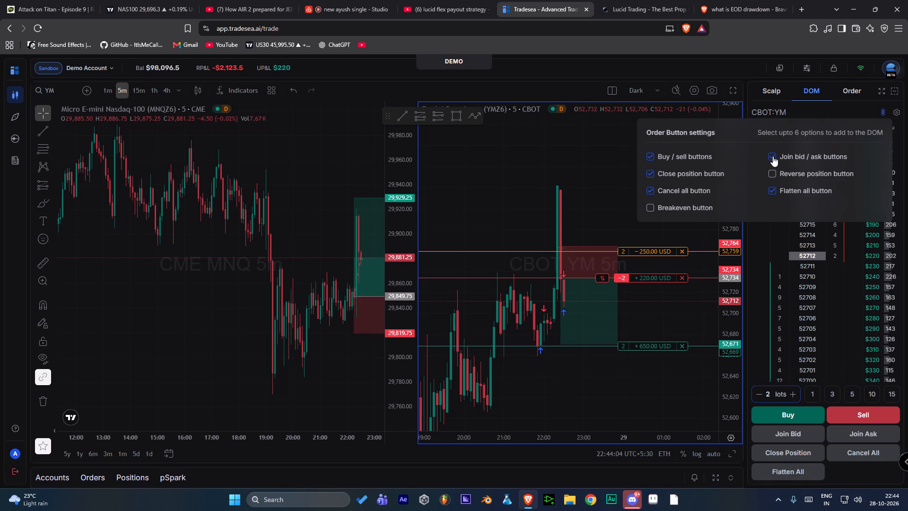
left_click(773, 156)
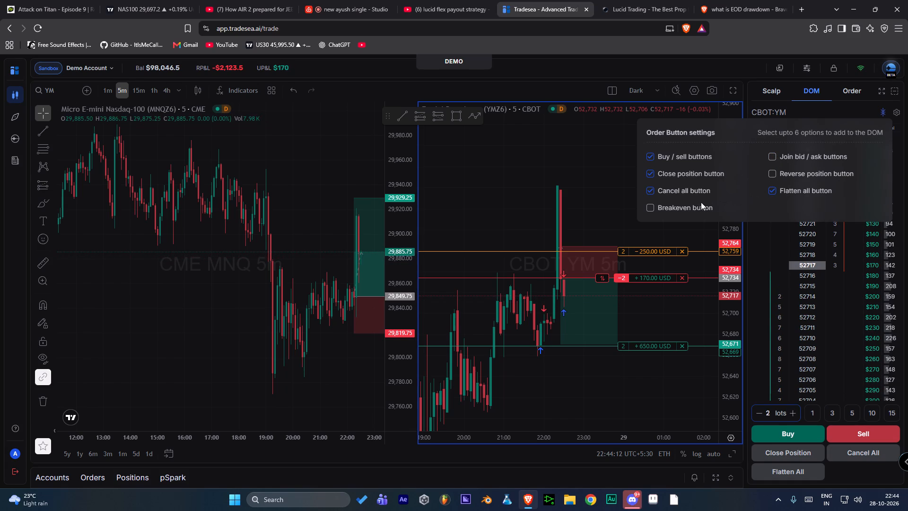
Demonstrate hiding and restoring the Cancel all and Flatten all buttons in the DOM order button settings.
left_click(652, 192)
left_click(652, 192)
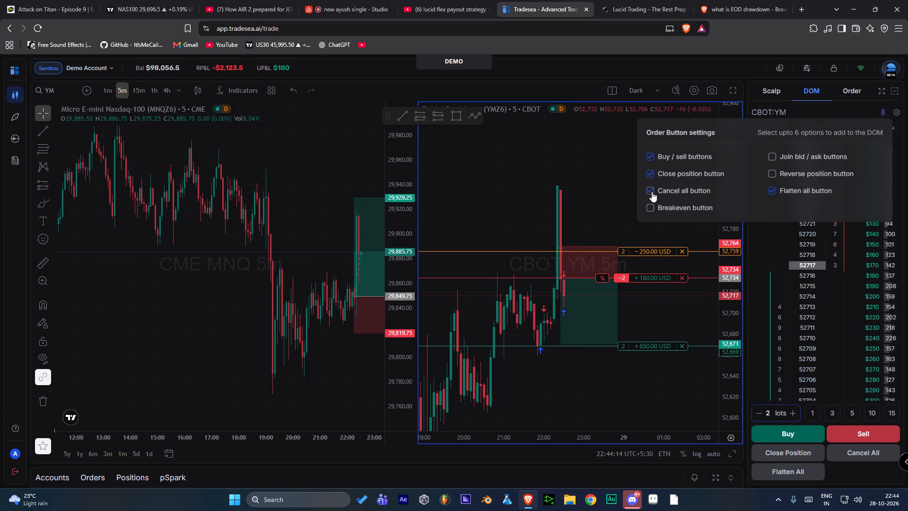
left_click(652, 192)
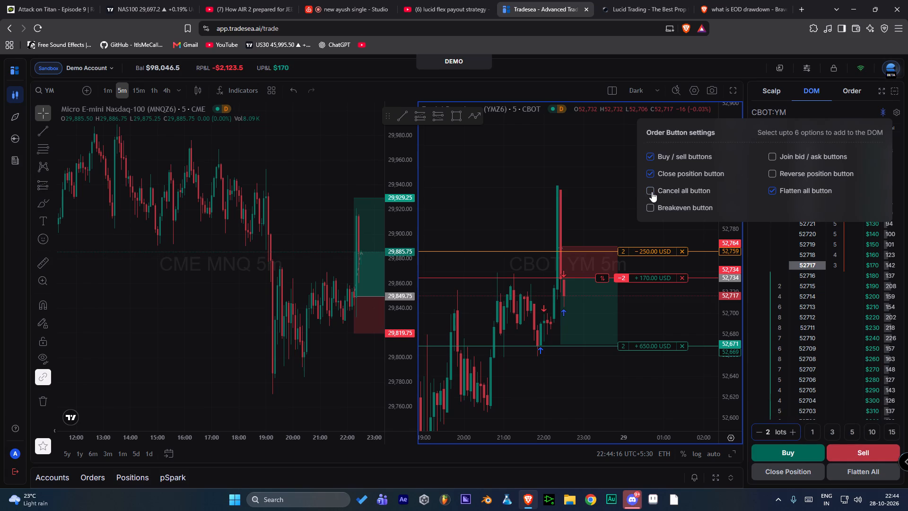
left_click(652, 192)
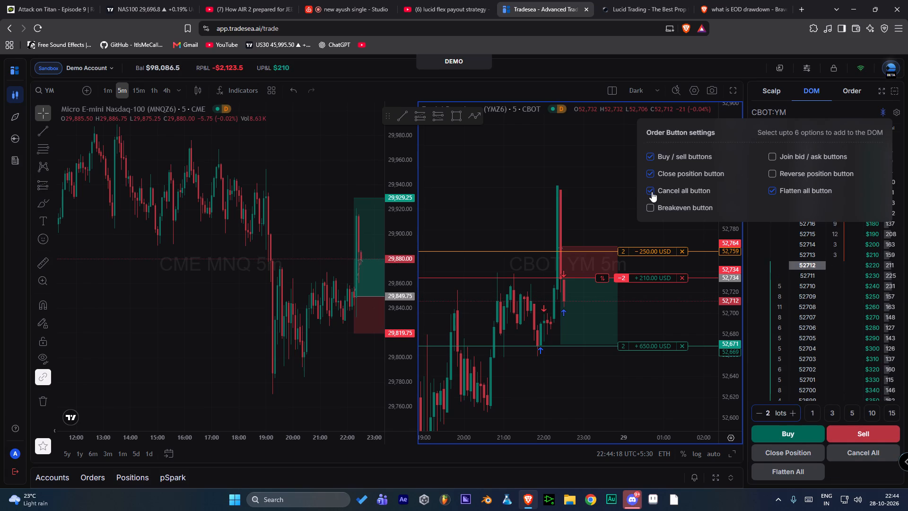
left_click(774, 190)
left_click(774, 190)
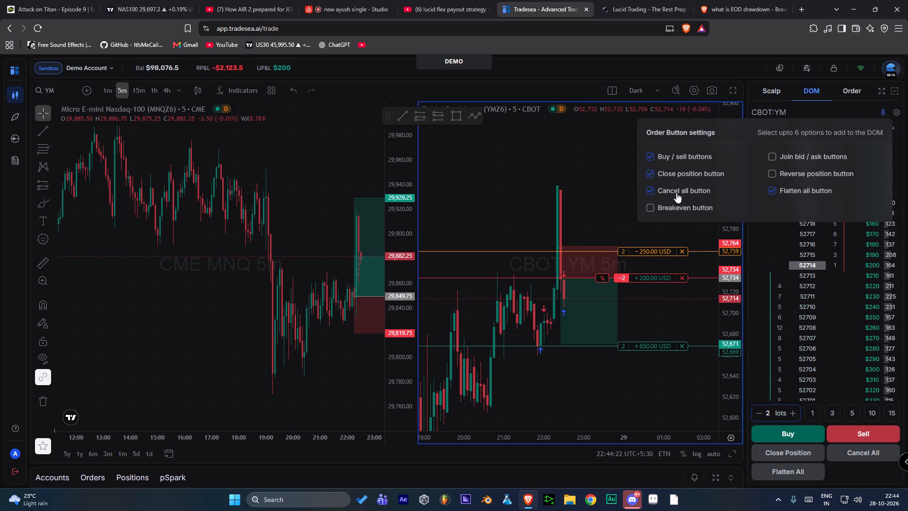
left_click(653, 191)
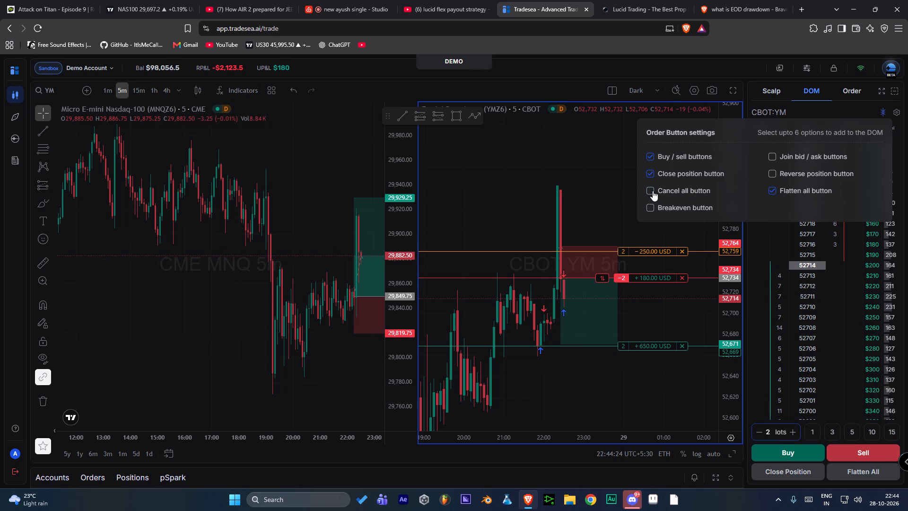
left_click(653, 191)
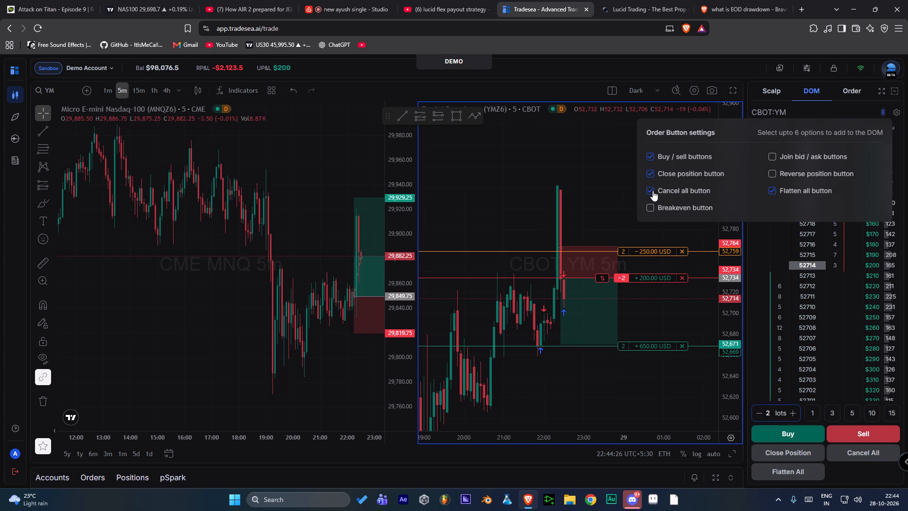
Add the Breakeven button to the DOM order buttons, keeping Join bid / ask switched off.
left_click(649, 206)
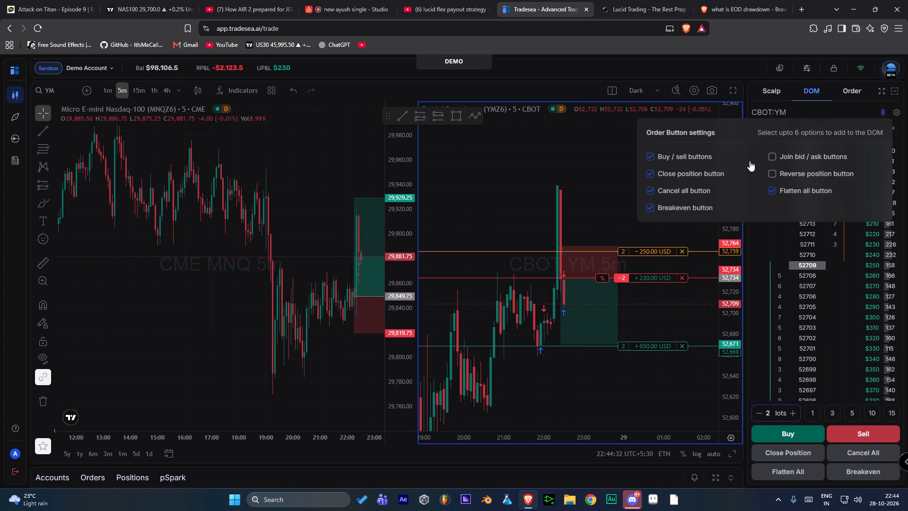
left_click(770, 155)
left_click(770, 155)
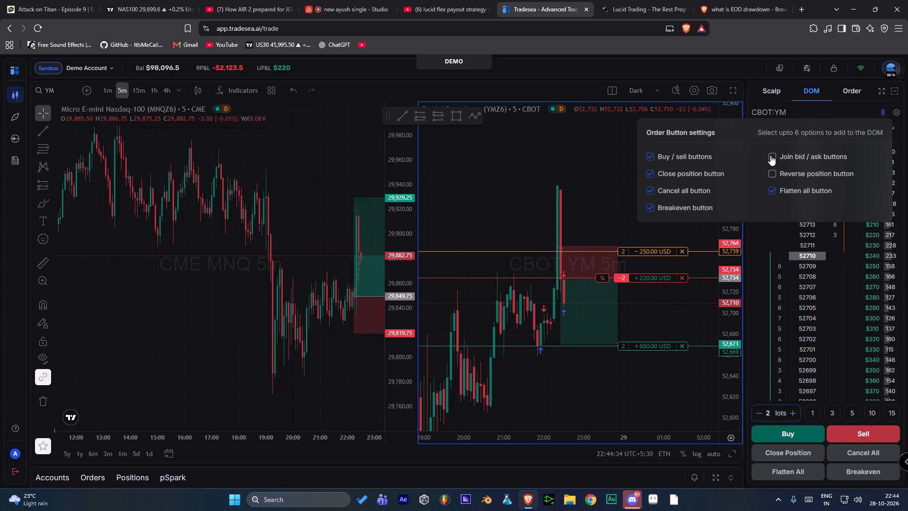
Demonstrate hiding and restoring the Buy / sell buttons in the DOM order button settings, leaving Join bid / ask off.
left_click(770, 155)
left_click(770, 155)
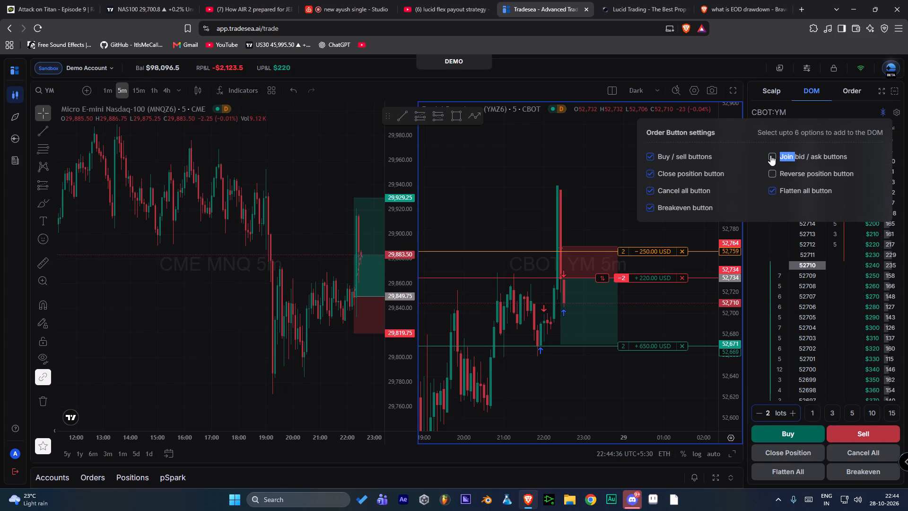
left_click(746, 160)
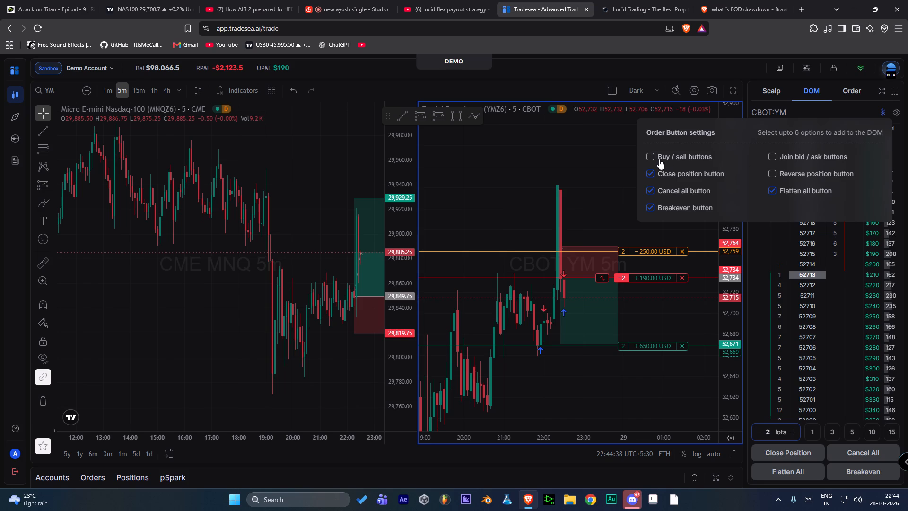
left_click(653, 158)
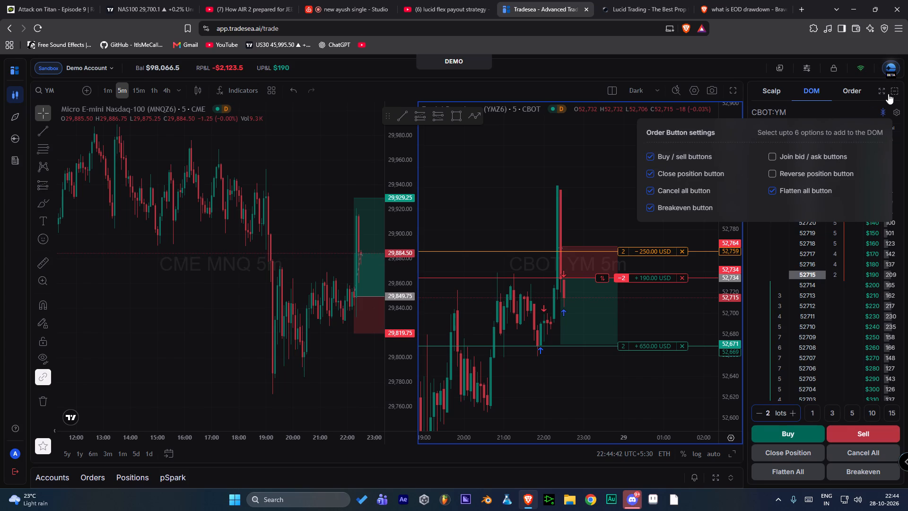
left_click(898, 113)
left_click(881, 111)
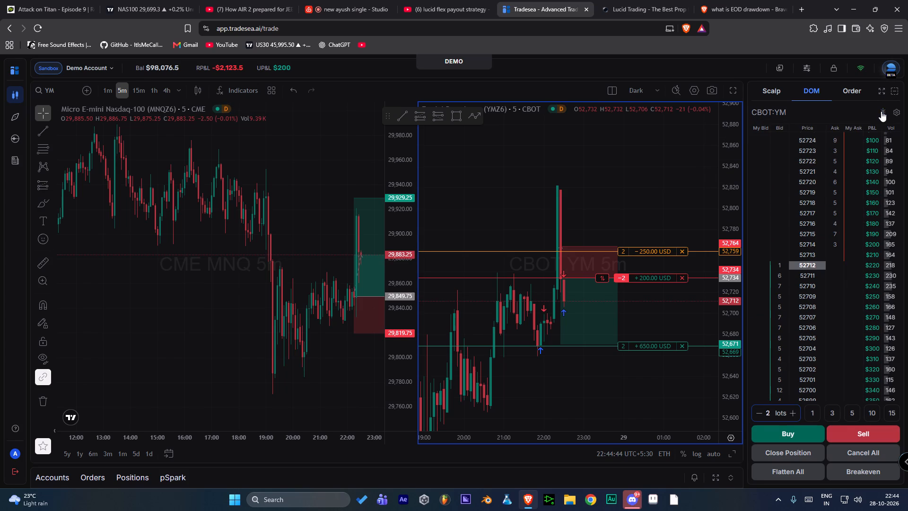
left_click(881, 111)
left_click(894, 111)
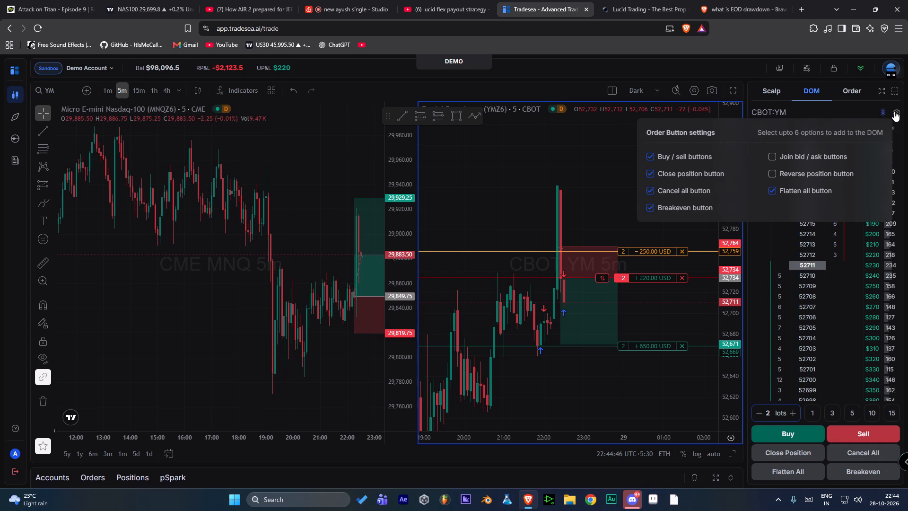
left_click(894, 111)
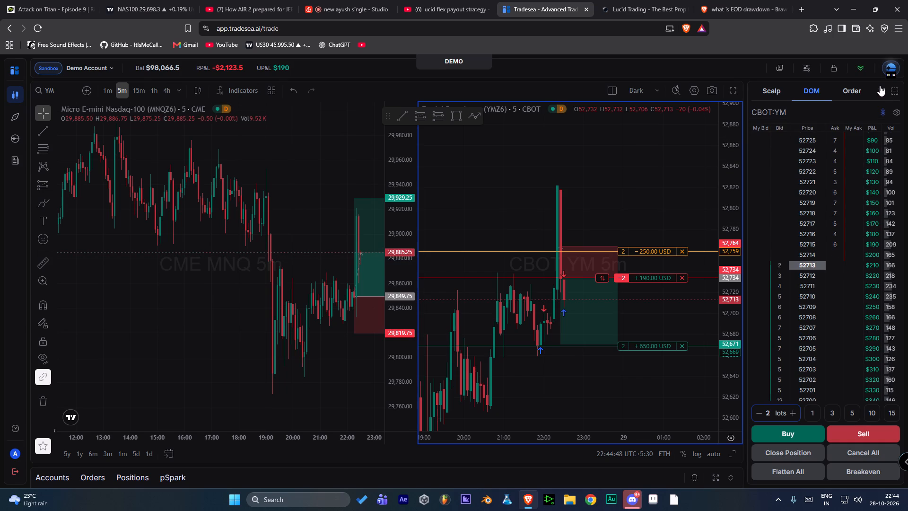
Tour the order pad's Order, DOM and floating Scalp views, including collapsing and restoring the Scalp pad.
left_click(856, 88)
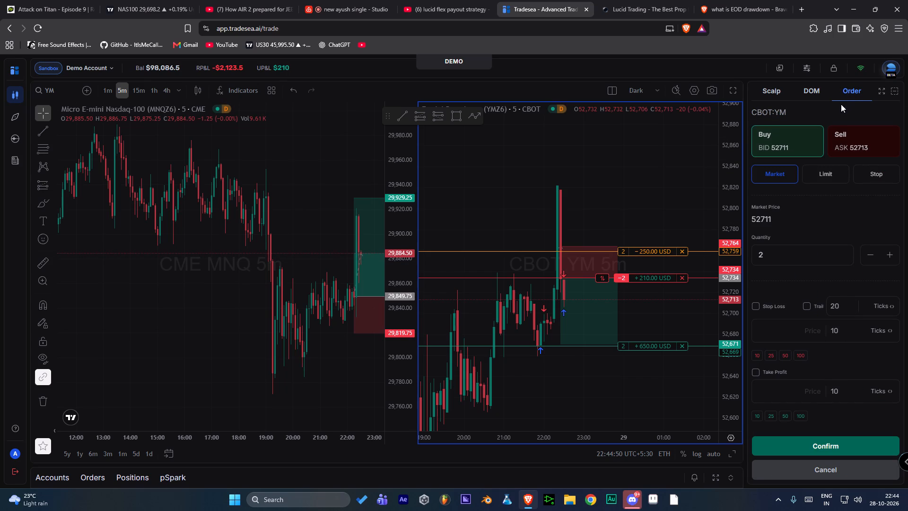
left_click(817, 88)
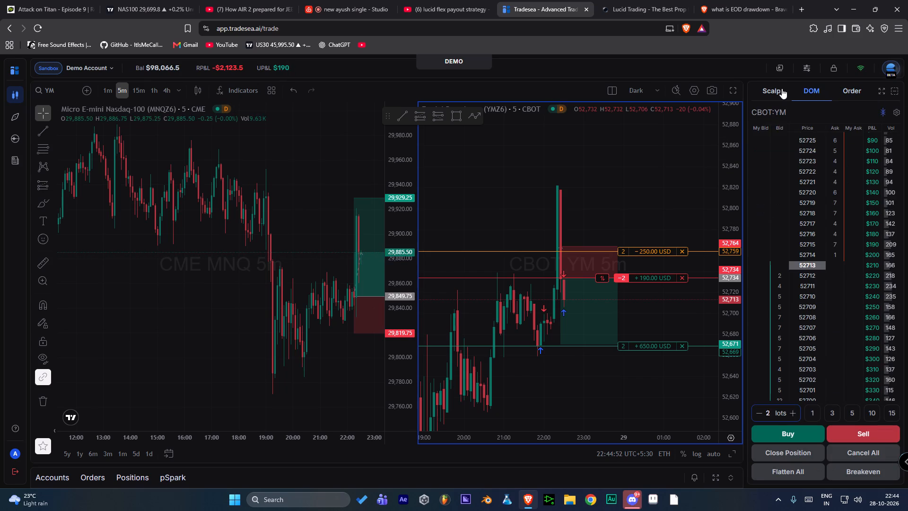
left_click(779, 88)
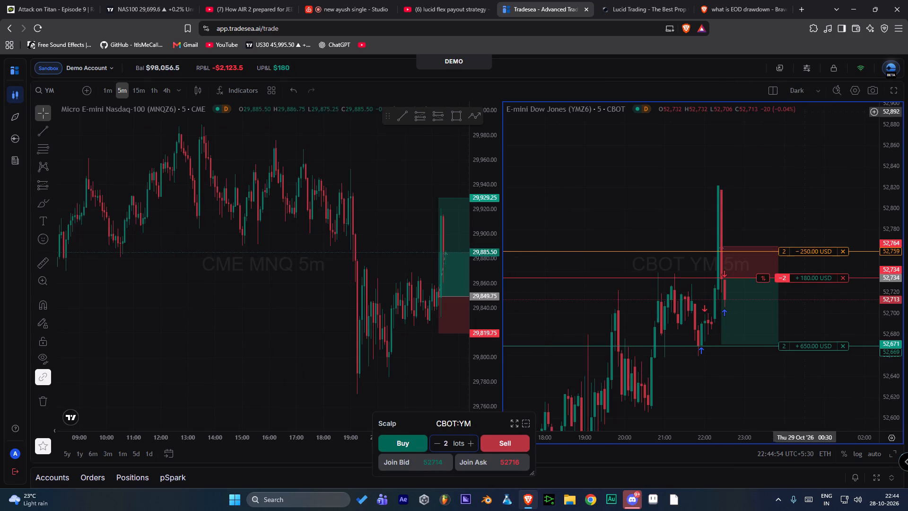
left_click(523, 423)
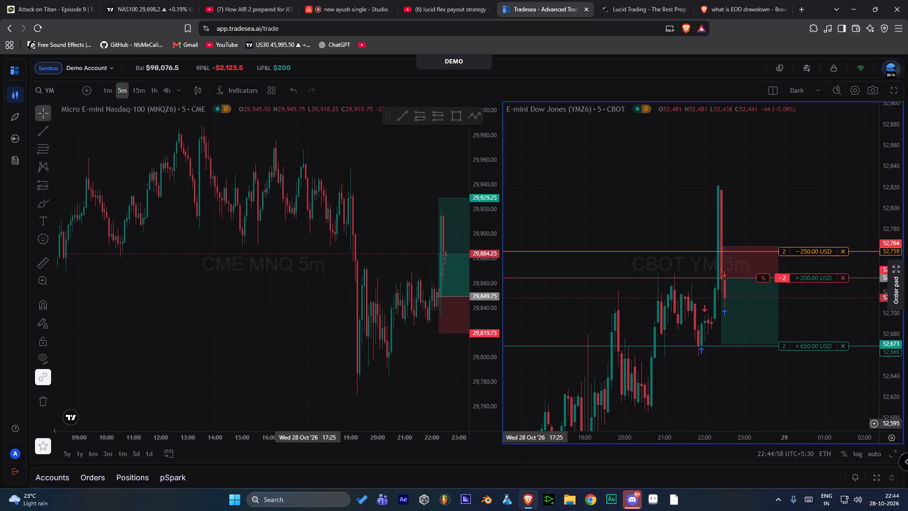
left_click(895, 282)
left_click(894, 272)
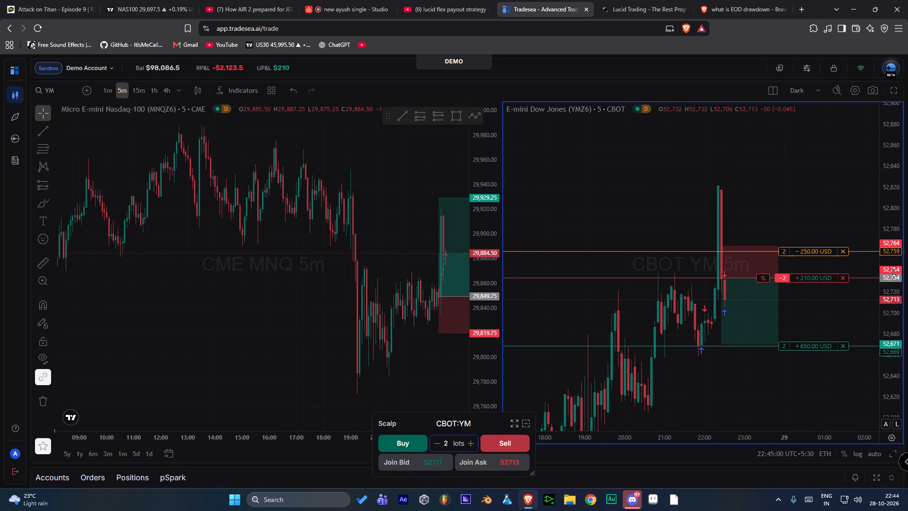
Lower the stop level of the short position drawing on the YM chart to 52,759.
scroll(373, 333, "down", 1)
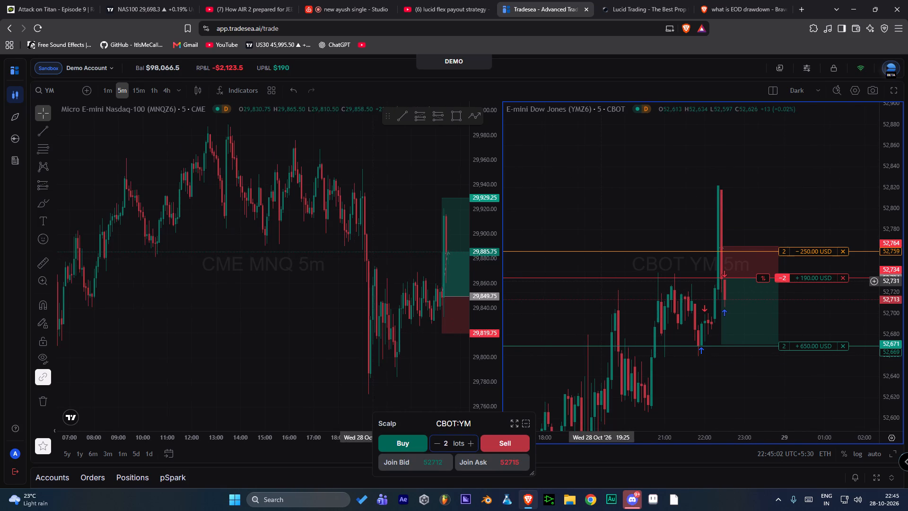
scroll(602, 281, "down", 2)
left_click_drag(649, 217, 608, 196)
scroll(608, 196, "up", 1)
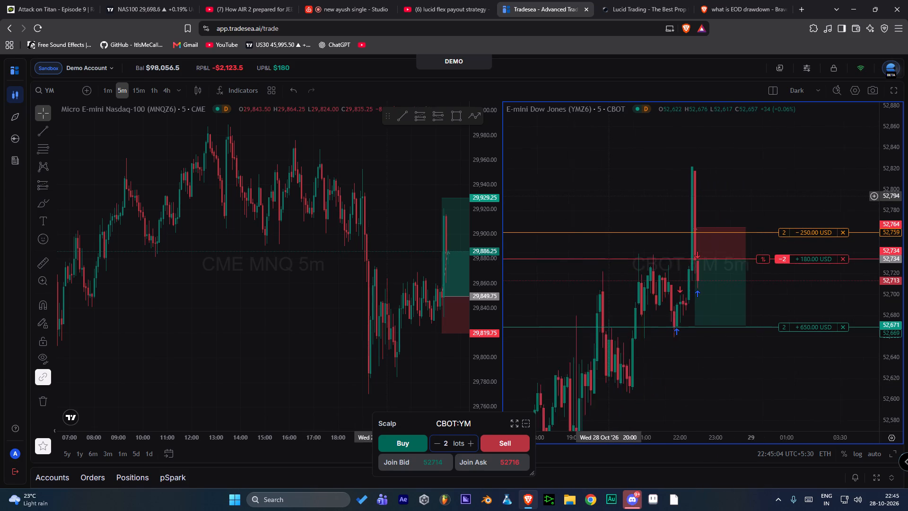
scroll(608, 196, "up", 1)
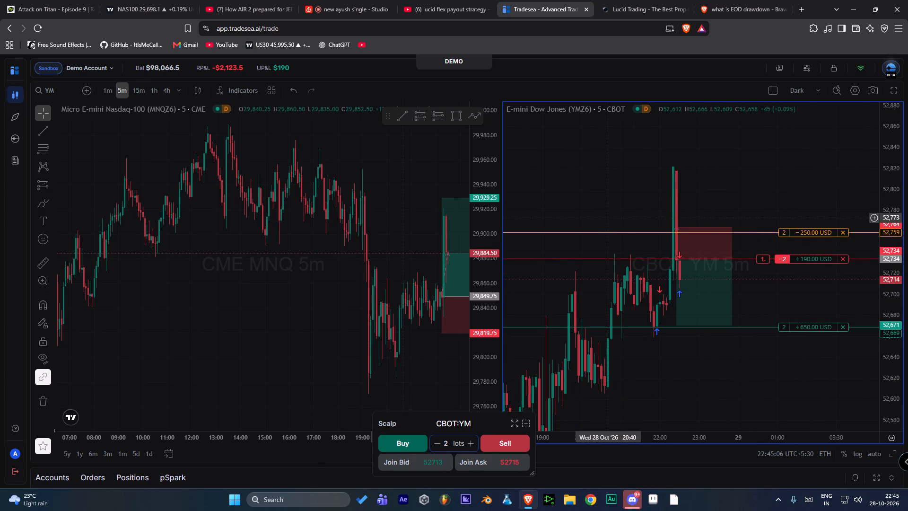
scroll(607, 218, "up", 1)
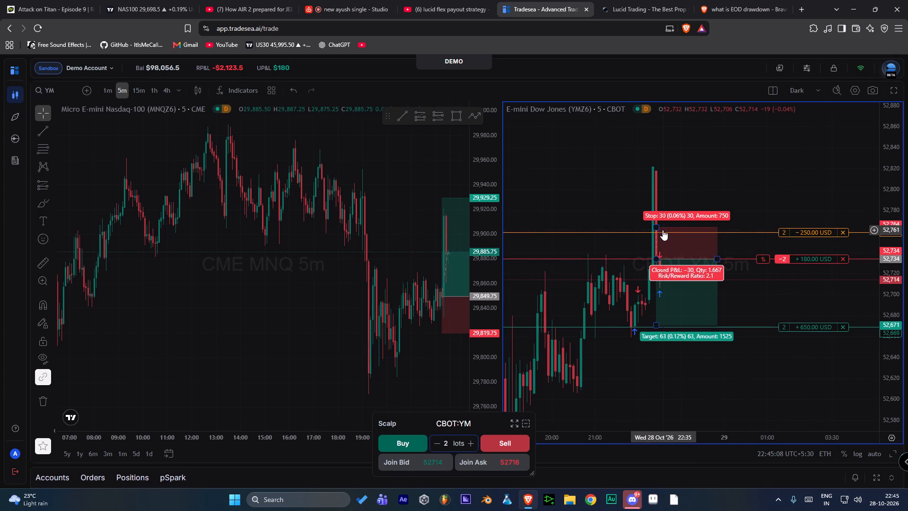
left_click_drag(657, 226, 635, 233)
left_click(751, 186)
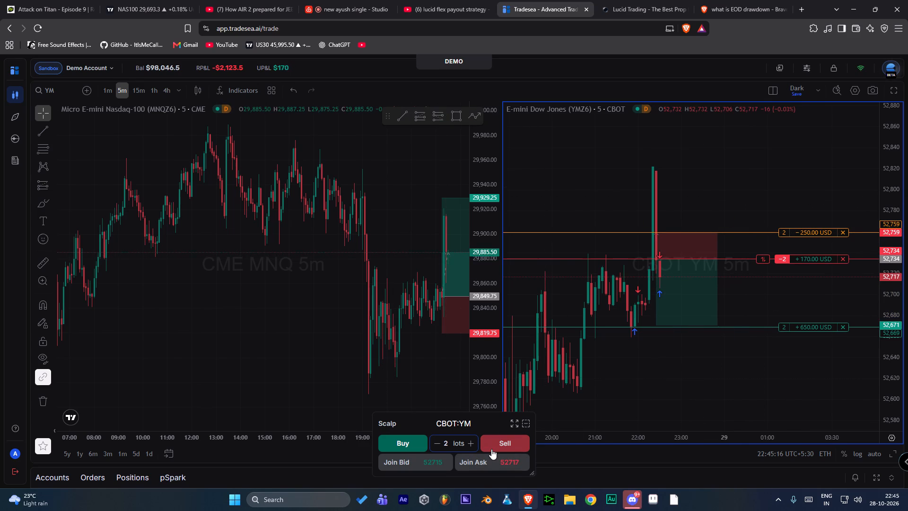
Move the stop-loss order of the two-lot YM short position to breakeven at the 52,734 entry price.
left_click(799, 259)
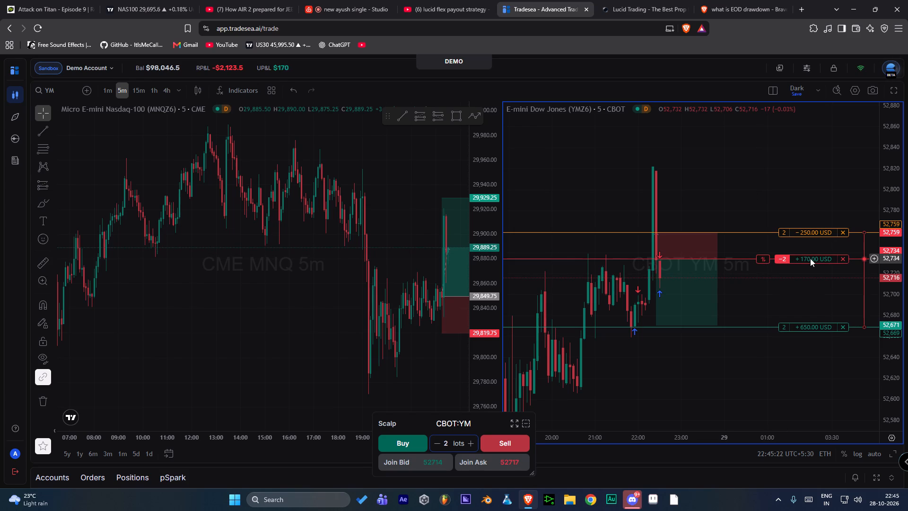
left_click(788, 232)
left_click_drag(797, 233, 802, 242)
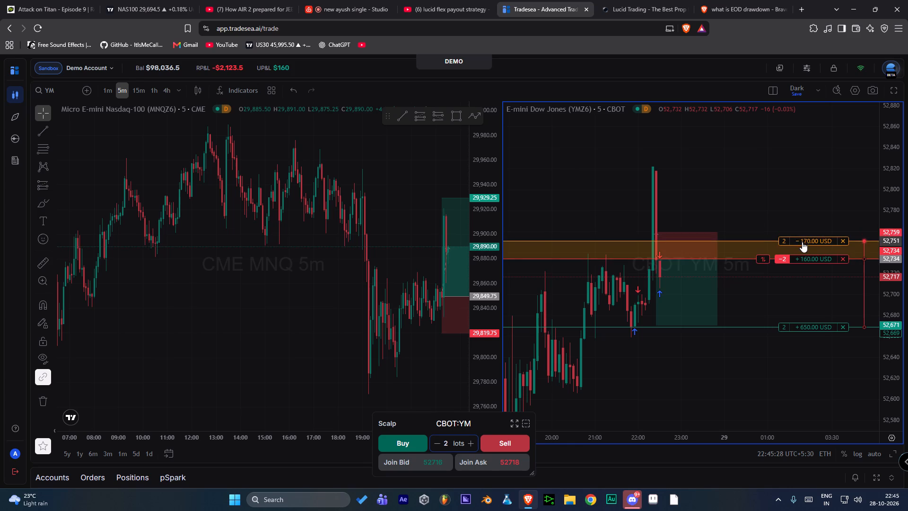
left_click_drag(802, 242, 805, 259)
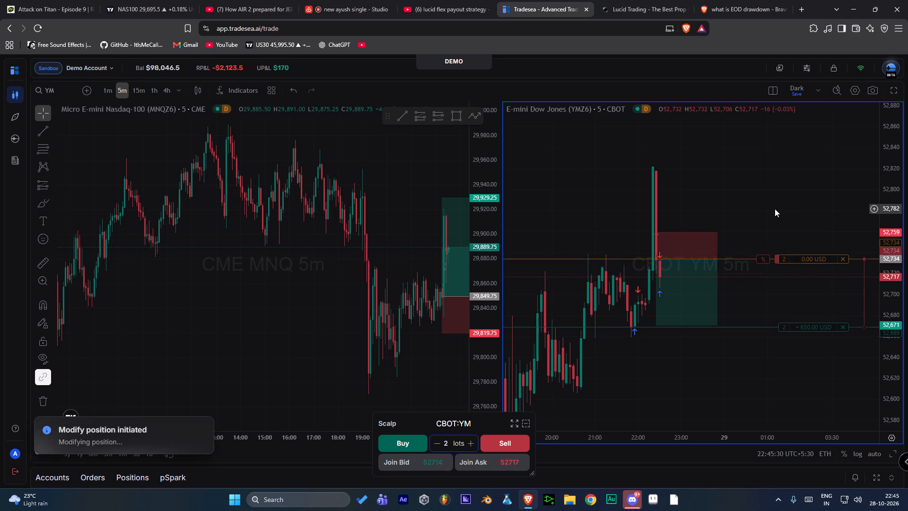
left_click(775, 209)
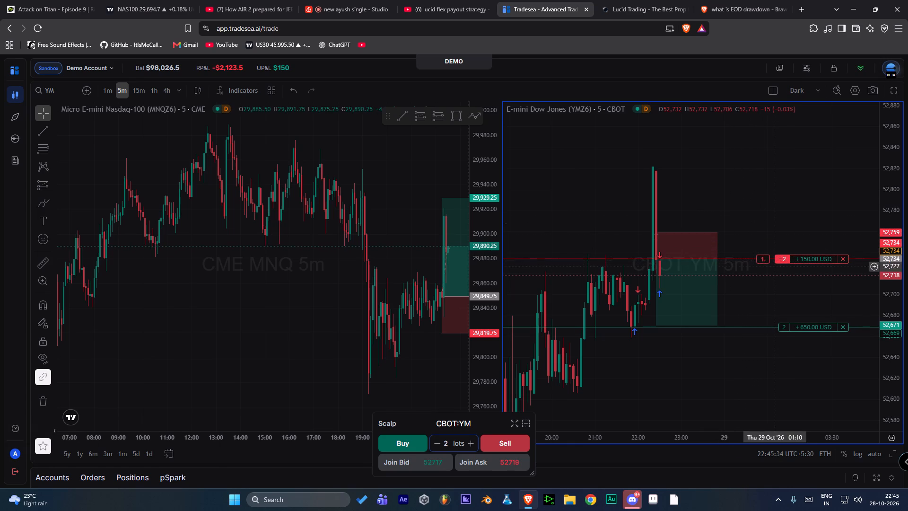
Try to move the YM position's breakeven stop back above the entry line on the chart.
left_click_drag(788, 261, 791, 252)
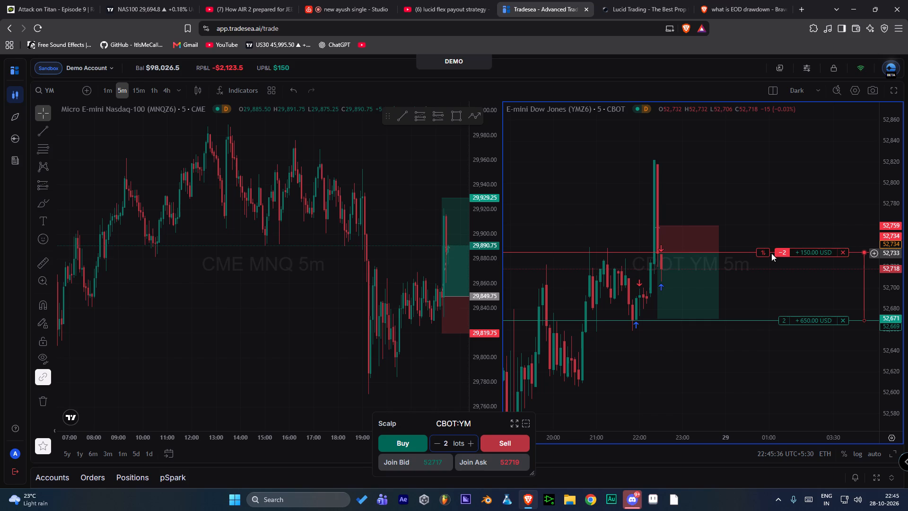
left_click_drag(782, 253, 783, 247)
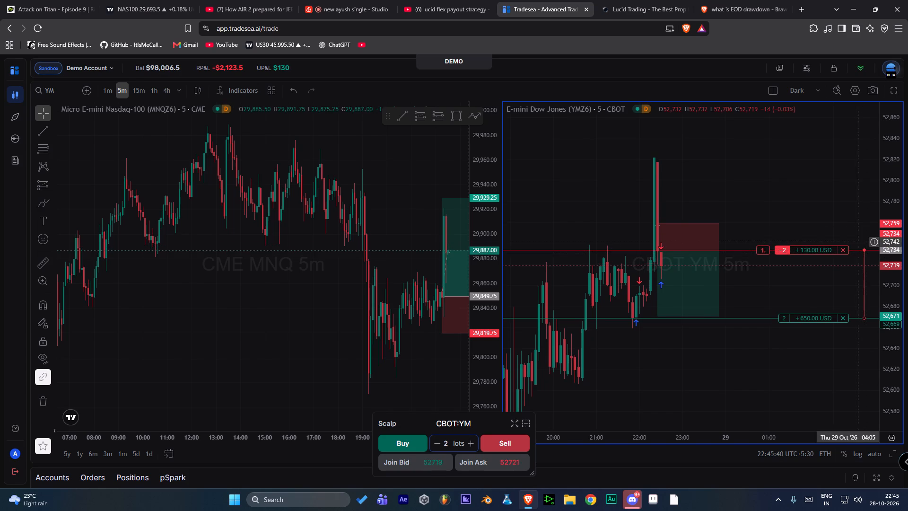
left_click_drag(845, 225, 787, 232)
Show the order pad's DOM, Scalp and Order views again, ending on the docked DOM view.
left_click(513, 423)
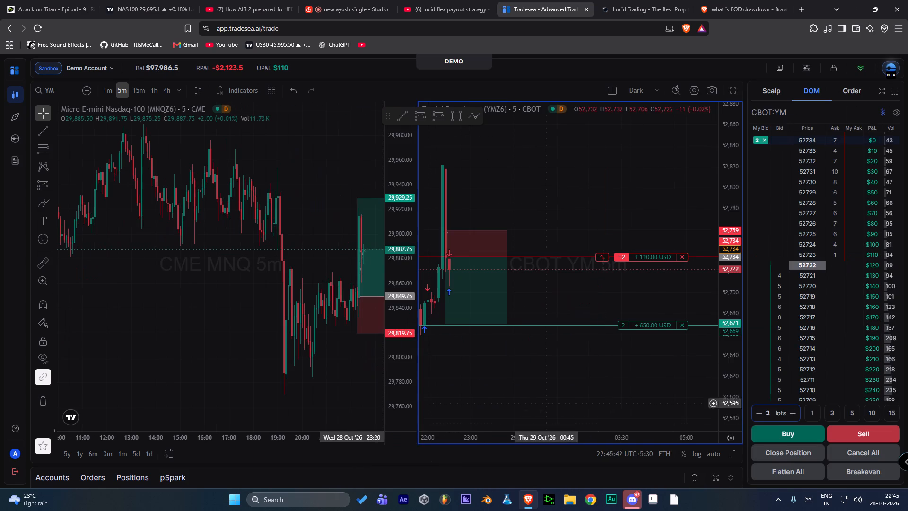
left_click(777, 91)
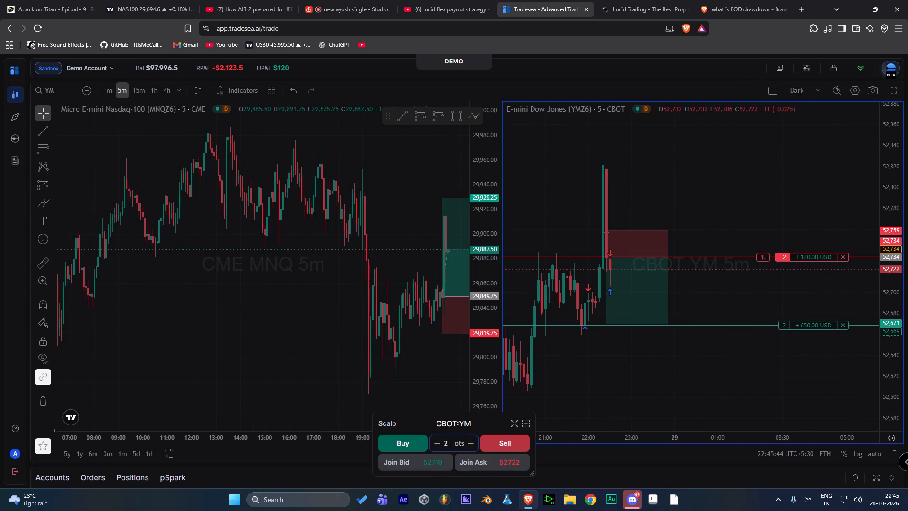
left_click(512, 426)
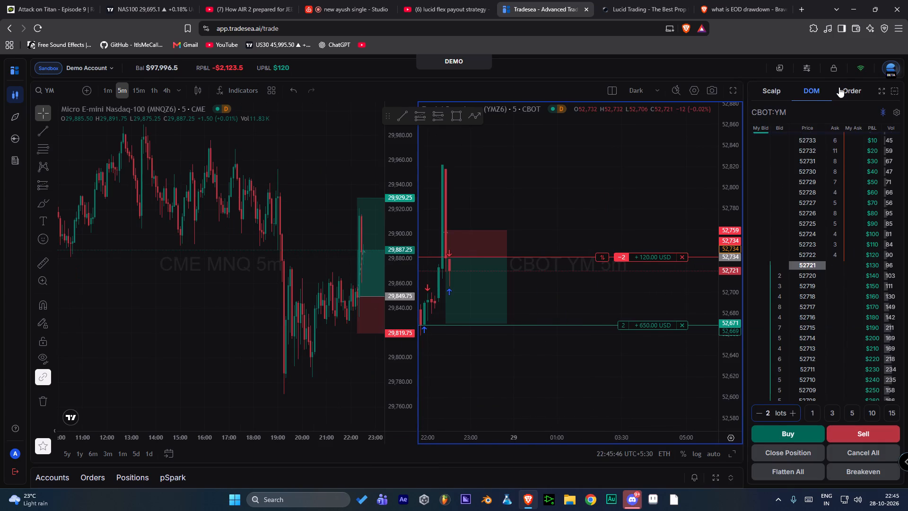
left_click(839, 87)
left_click(814, 91)
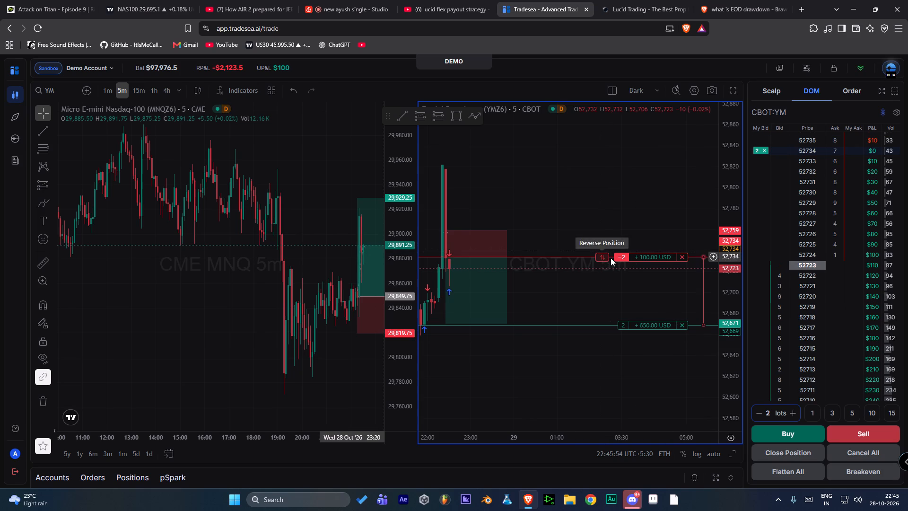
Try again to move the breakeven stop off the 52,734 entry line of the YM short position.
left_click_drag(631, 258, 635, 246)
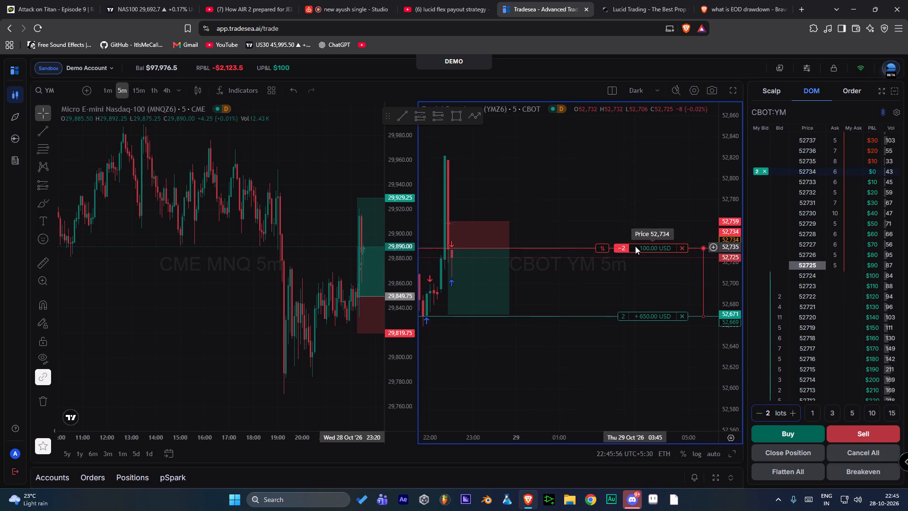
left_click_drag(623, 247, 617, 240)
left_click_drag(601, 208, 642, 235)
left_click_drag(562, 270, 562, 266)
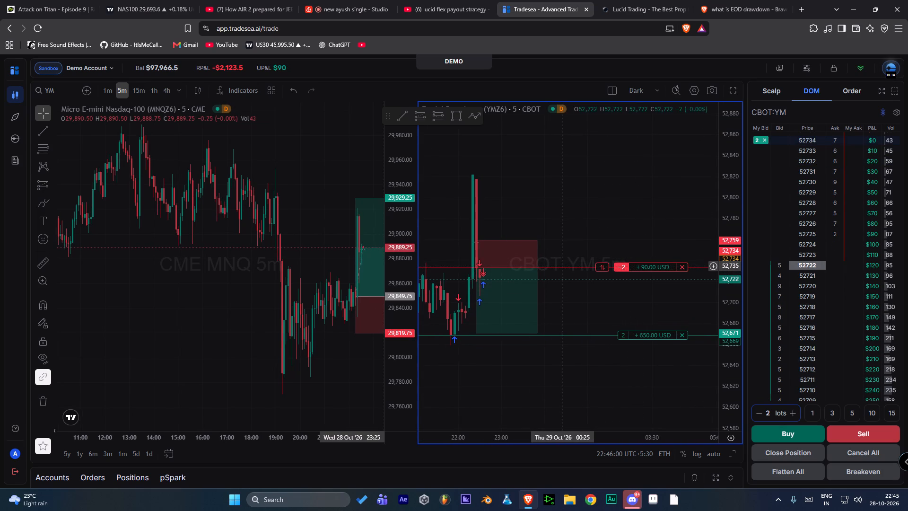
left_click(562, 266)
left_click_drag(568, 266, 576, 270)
Examine the executed trade markers on the latest YM candles, including the details of the sell trades.
scroll(603, 300, "up", 3)
left_click_drag(738, 324, 704, 136)
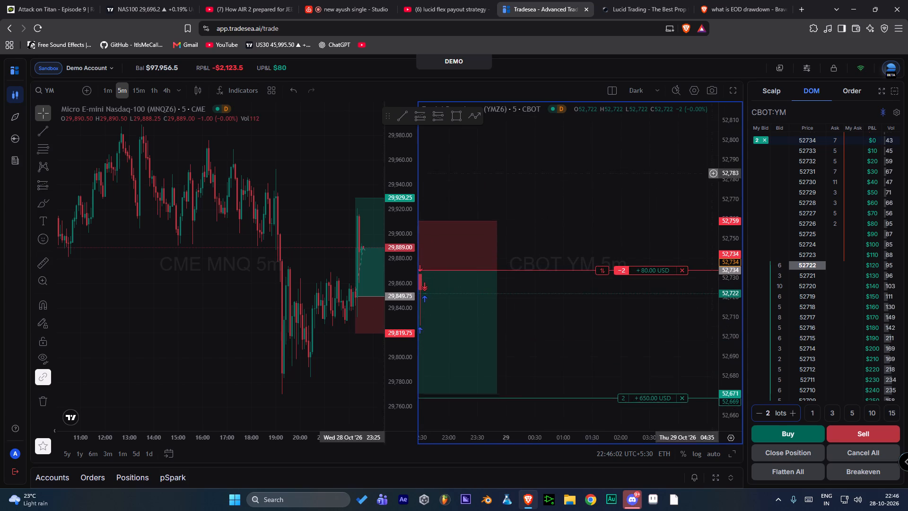
left_click_drag(704, 136, 699, 107)
left_click_drag(578, 198, 667, 200)
left_click_drag(733, 312, 728, 138)
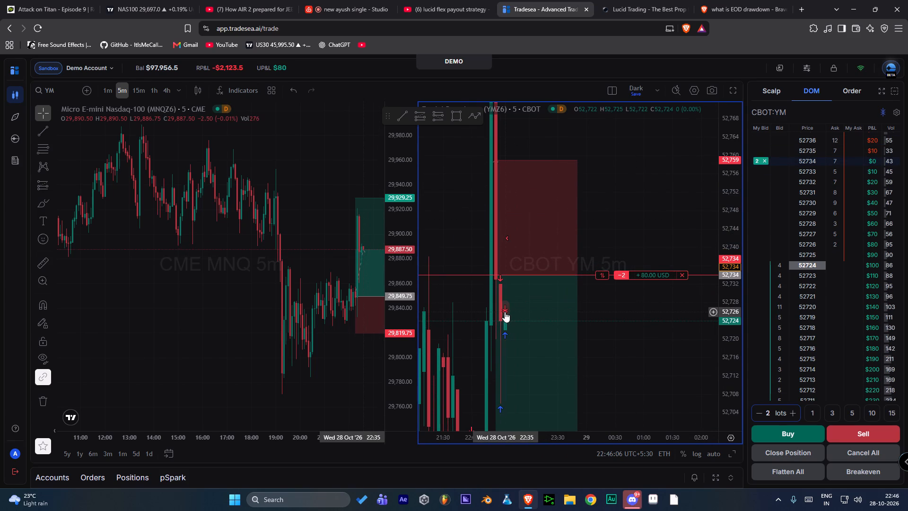
left_click_drag(505, 312, 504, 272)
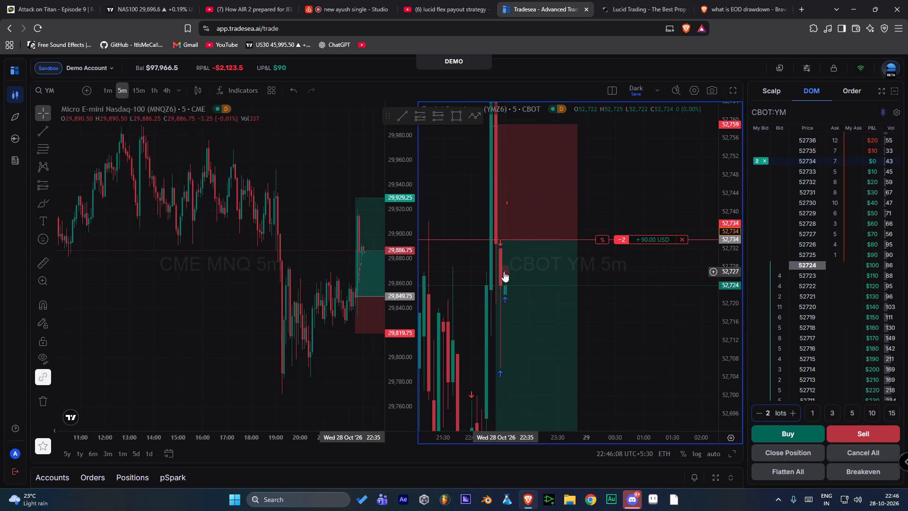
left_click(504, 272)
left_click(497, 240)
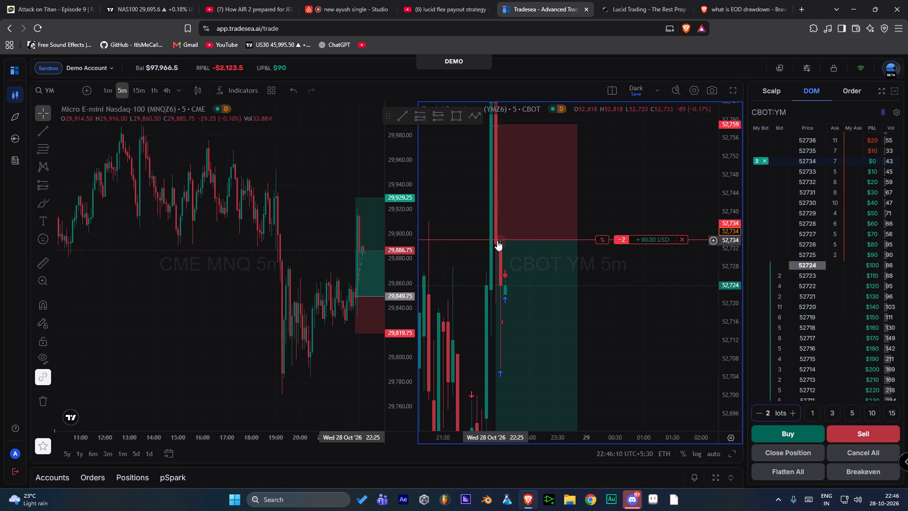
left_click(505, 273)
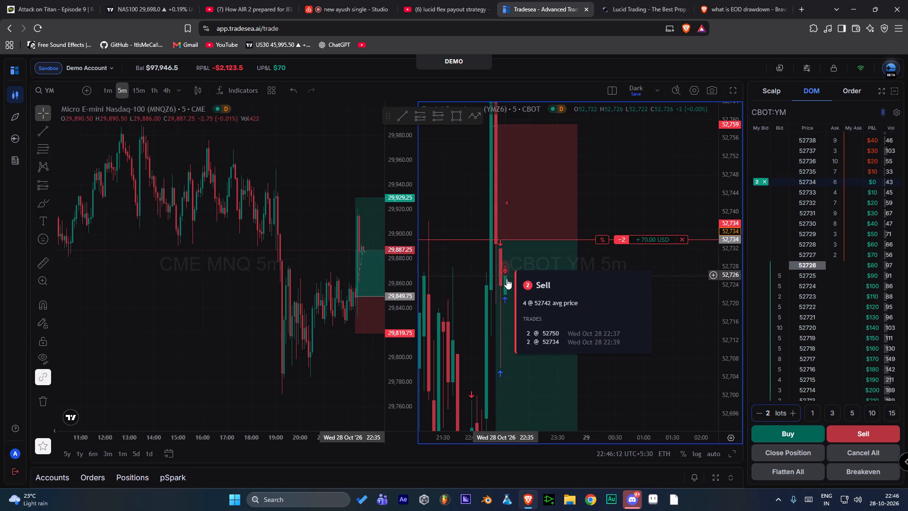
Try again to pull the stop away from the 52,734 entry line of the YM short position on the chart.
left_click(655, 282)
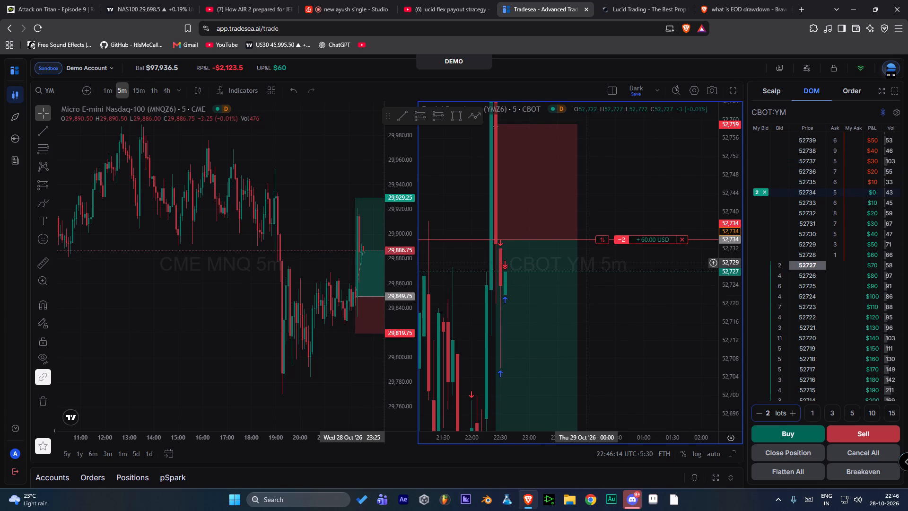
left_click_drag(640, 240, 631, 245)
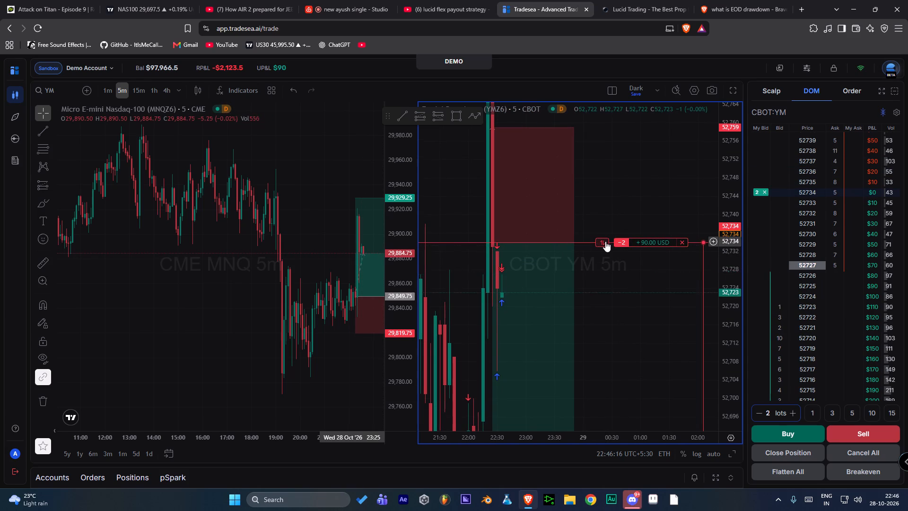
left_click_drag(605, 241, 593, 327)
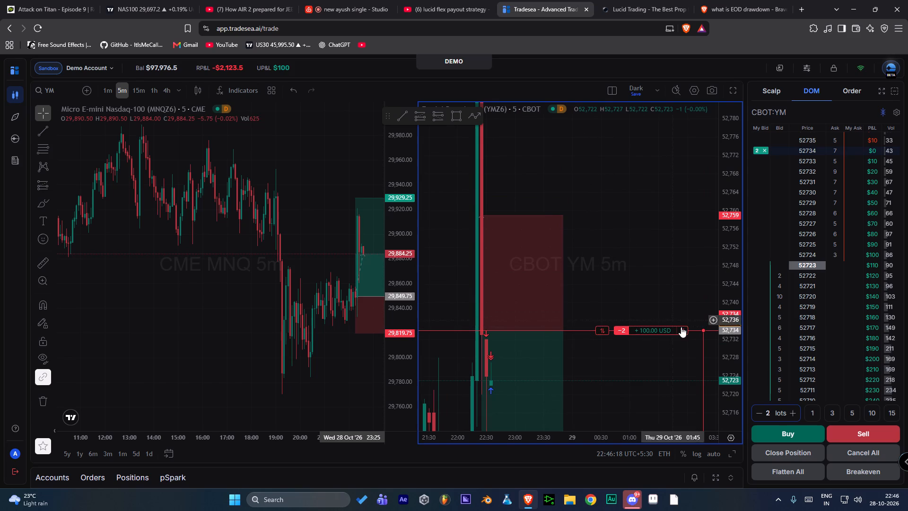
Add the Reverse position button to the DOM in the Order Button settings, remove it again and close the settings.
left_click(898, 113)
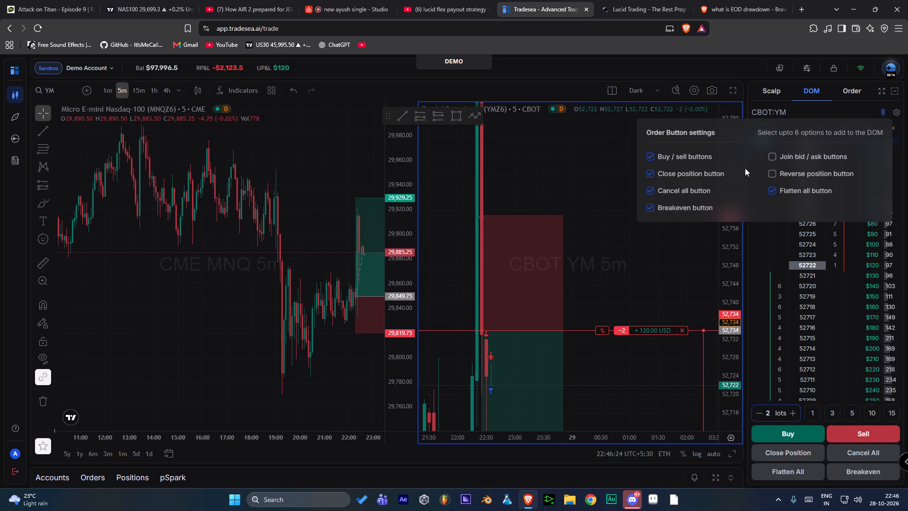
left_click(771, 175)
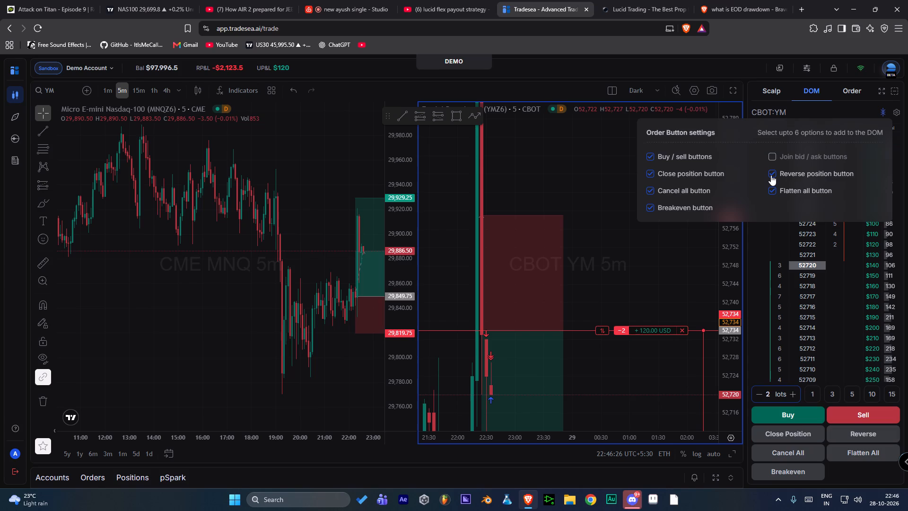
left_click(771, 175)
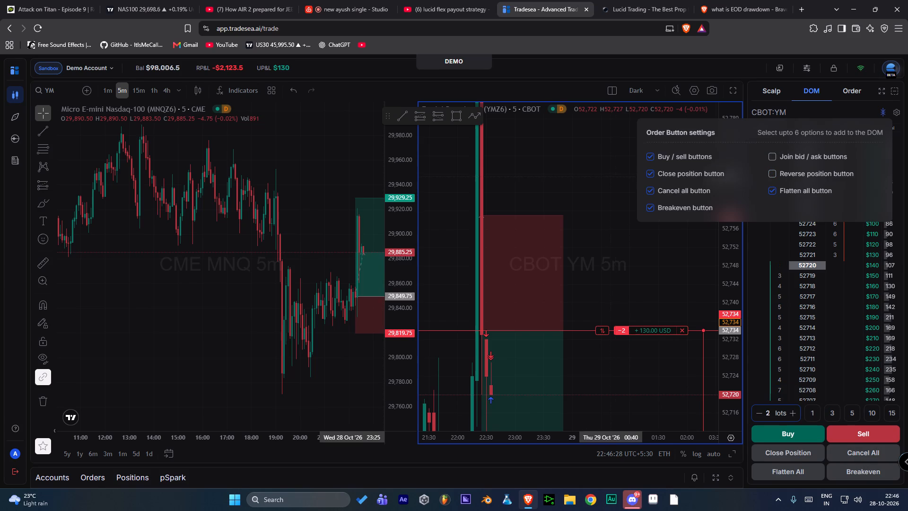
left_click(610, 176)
Switch the YM order pad from DOM to the compact Scalp view.
left_click_drag(735, 197, 739, 235)
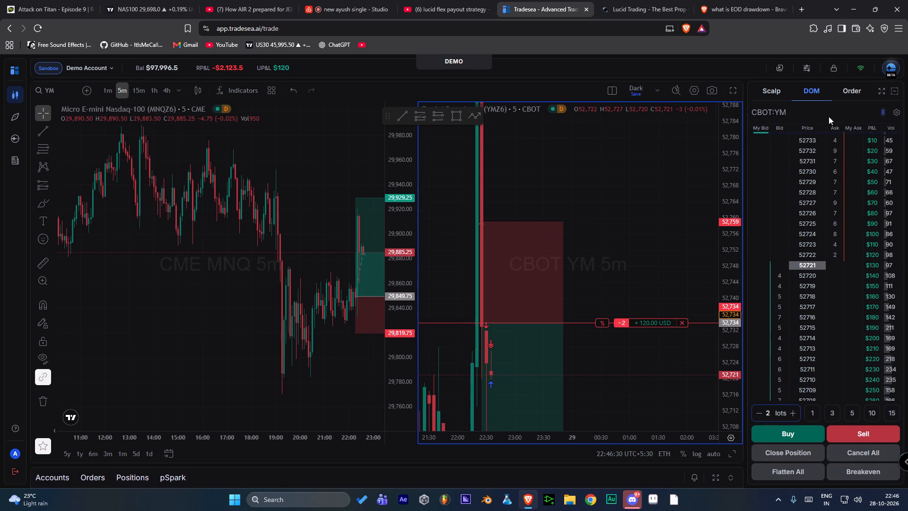
left_click(764, 91)
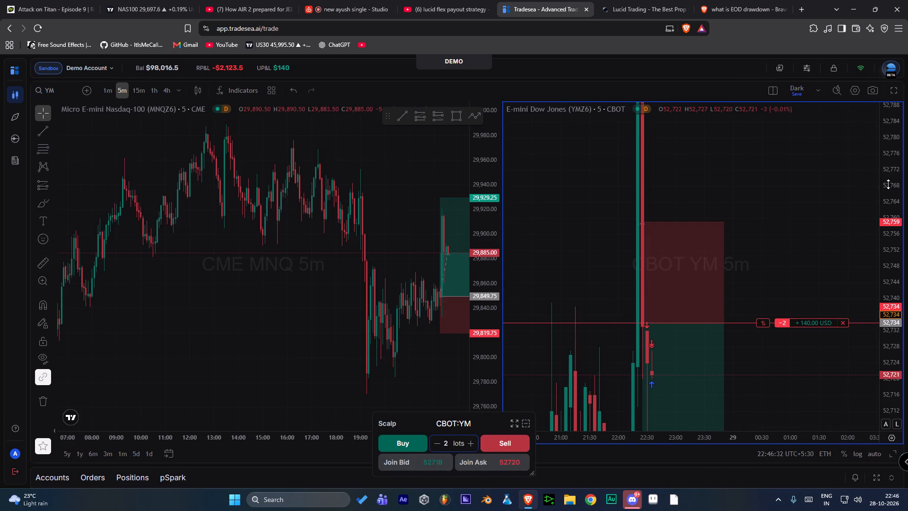
left_click_drag(888, 184, 888, 210)
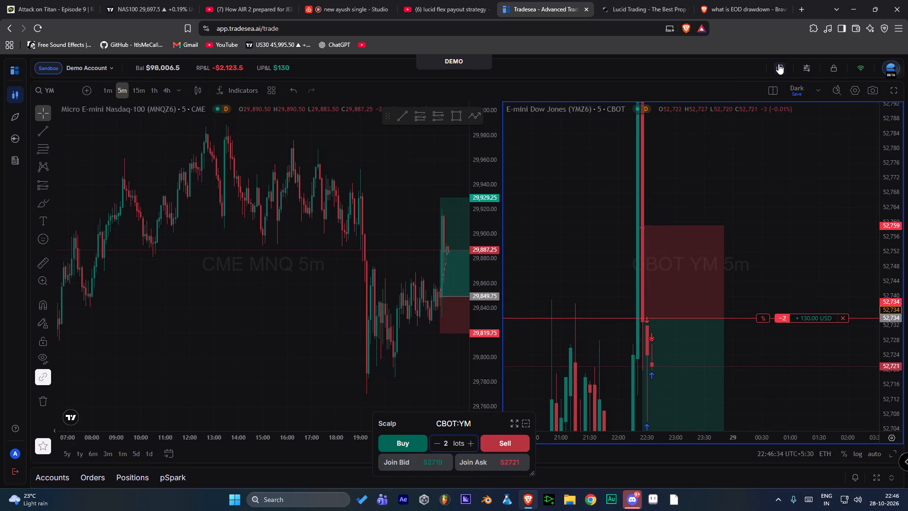
Open the platform settings and look through the Risk Settings, Data Speed, Privacy, Hot Keys and Notifications sections.
left_click(803, 68)
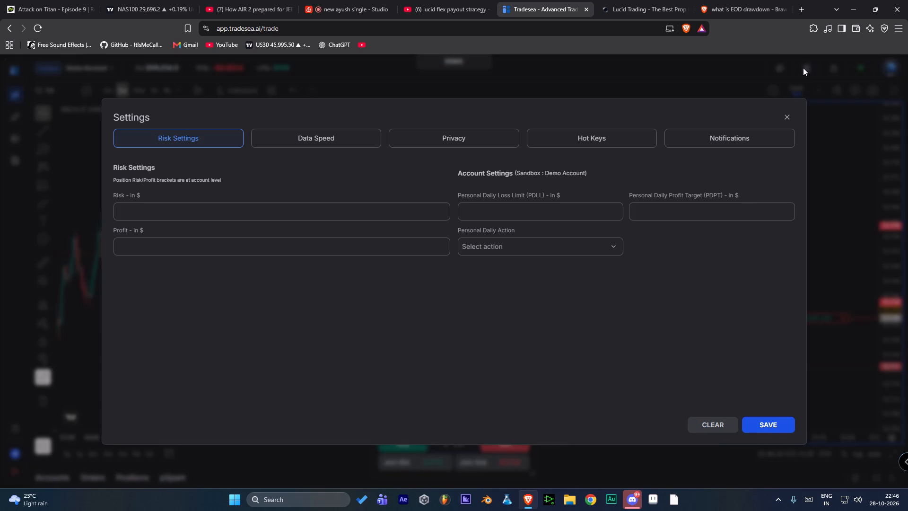
left_click(332, 138)
left_click(460, 140)
left_click(559, 140)
left_click(694, 140)
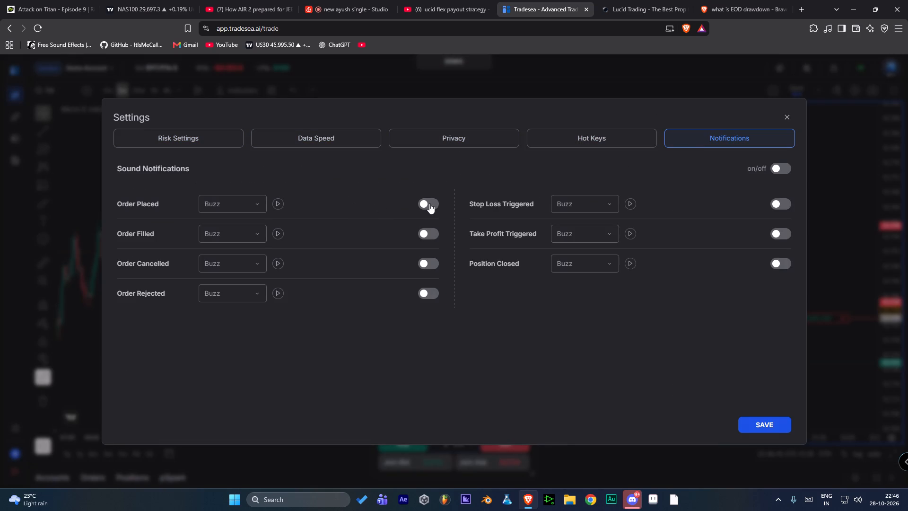
Enable the sound notifications for Order Placed and Order Filled.
left_click(429, 203)
left_click(430, 232)
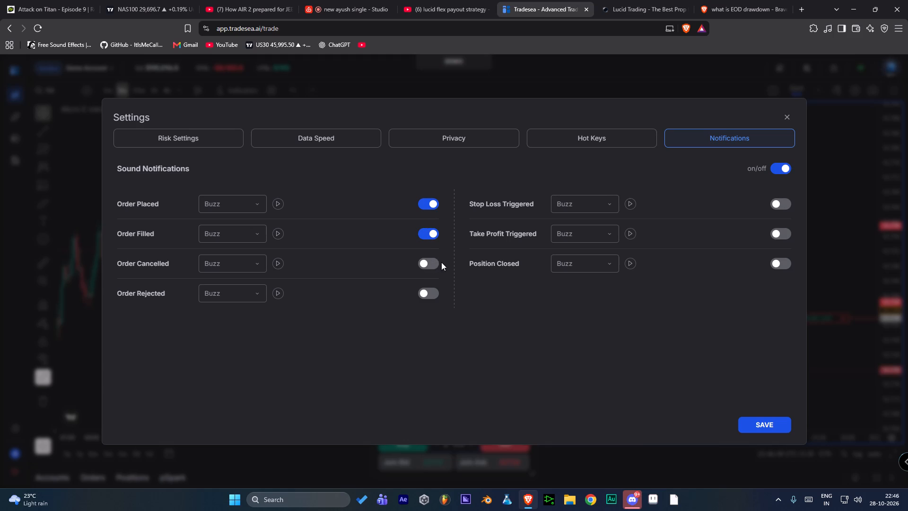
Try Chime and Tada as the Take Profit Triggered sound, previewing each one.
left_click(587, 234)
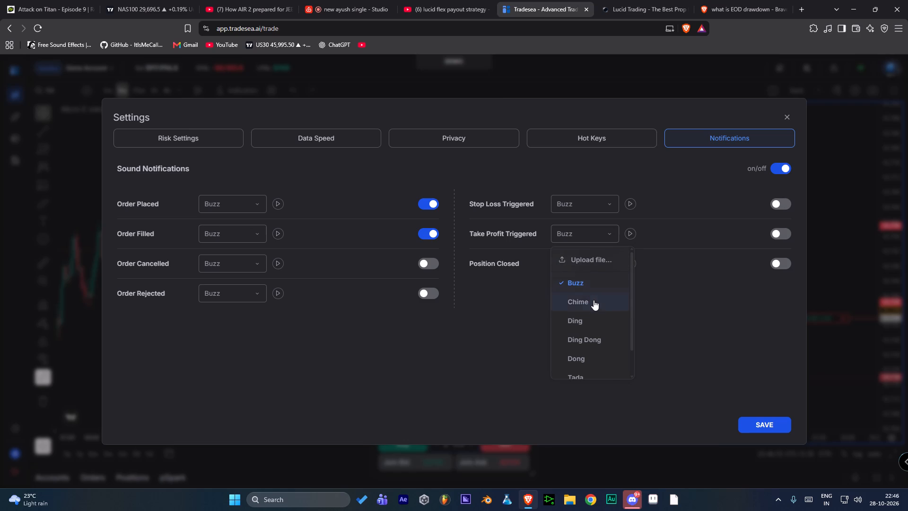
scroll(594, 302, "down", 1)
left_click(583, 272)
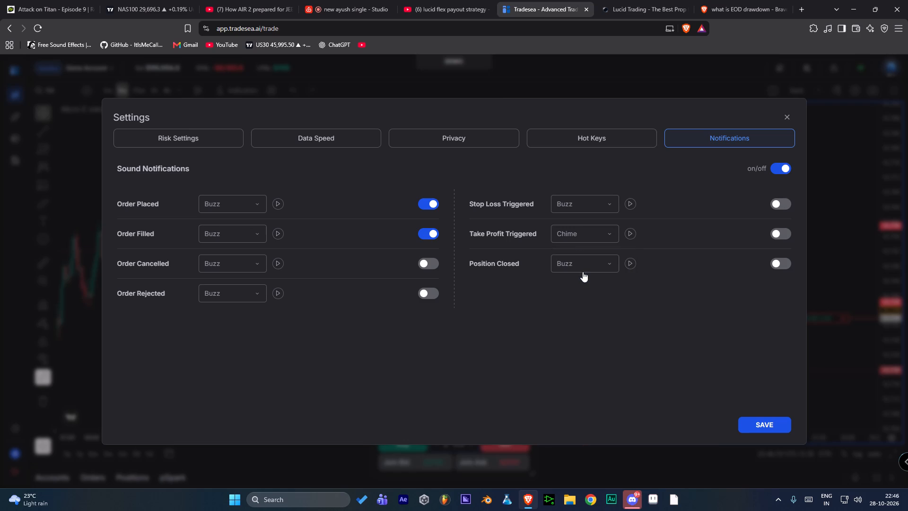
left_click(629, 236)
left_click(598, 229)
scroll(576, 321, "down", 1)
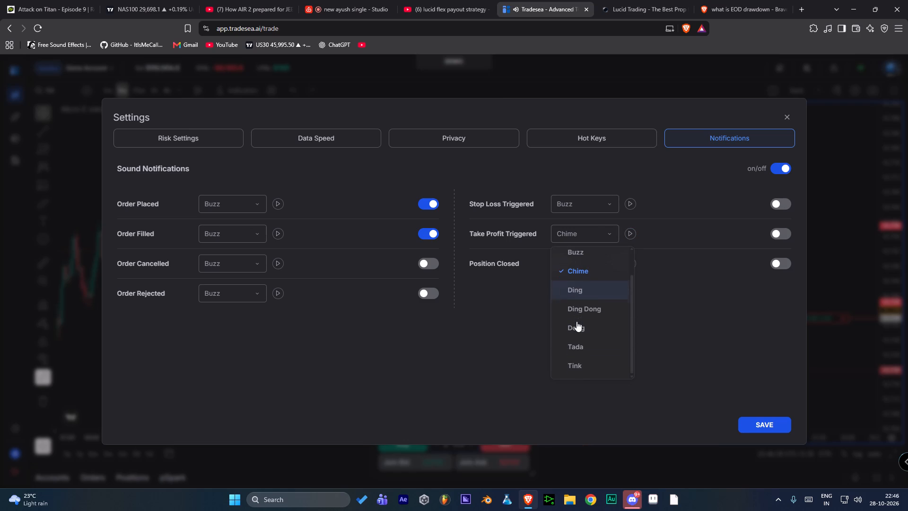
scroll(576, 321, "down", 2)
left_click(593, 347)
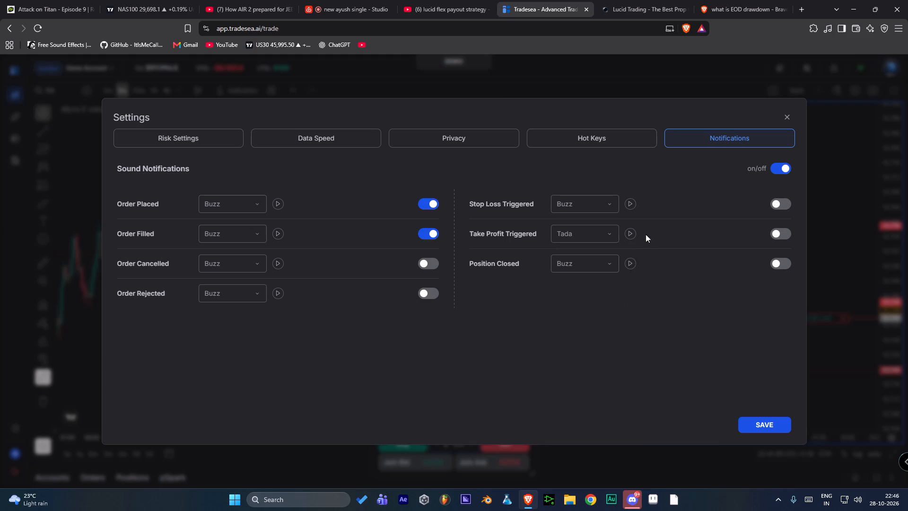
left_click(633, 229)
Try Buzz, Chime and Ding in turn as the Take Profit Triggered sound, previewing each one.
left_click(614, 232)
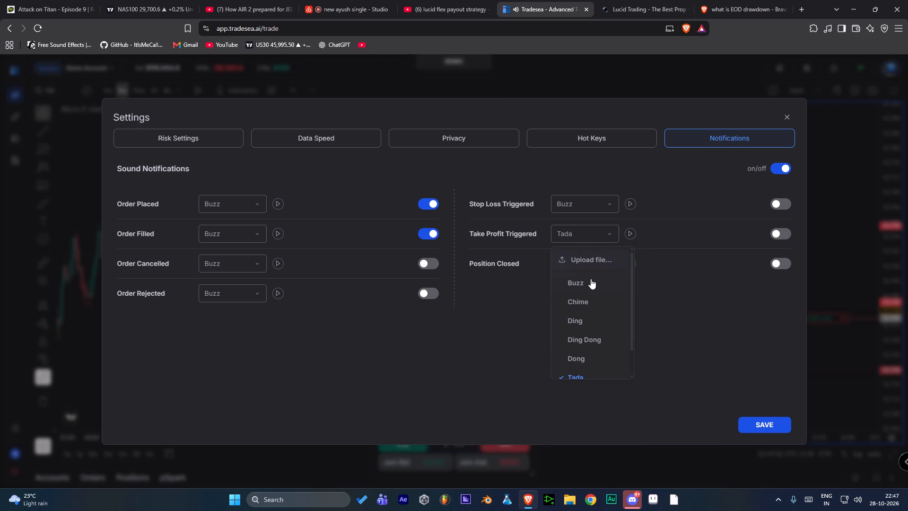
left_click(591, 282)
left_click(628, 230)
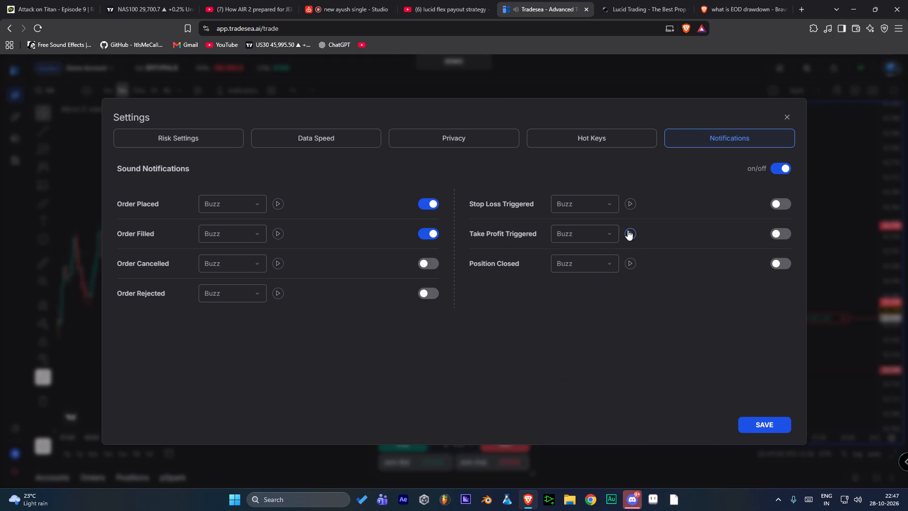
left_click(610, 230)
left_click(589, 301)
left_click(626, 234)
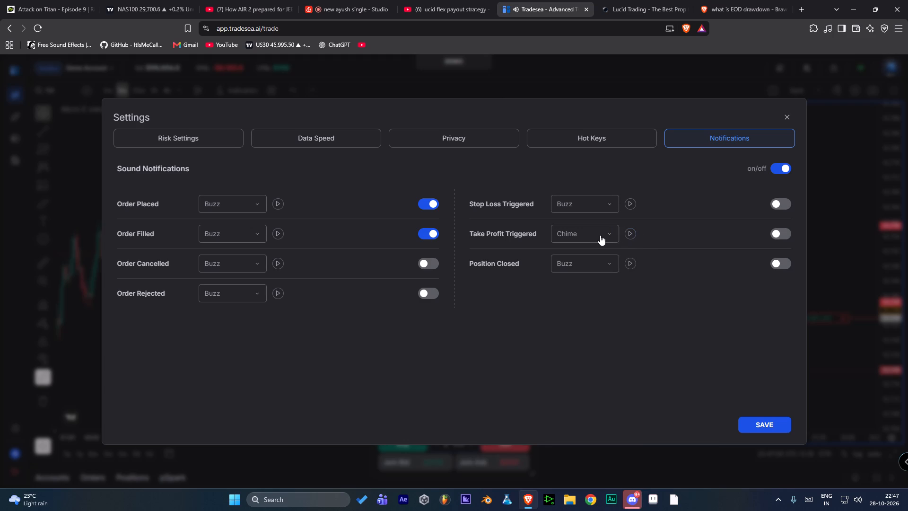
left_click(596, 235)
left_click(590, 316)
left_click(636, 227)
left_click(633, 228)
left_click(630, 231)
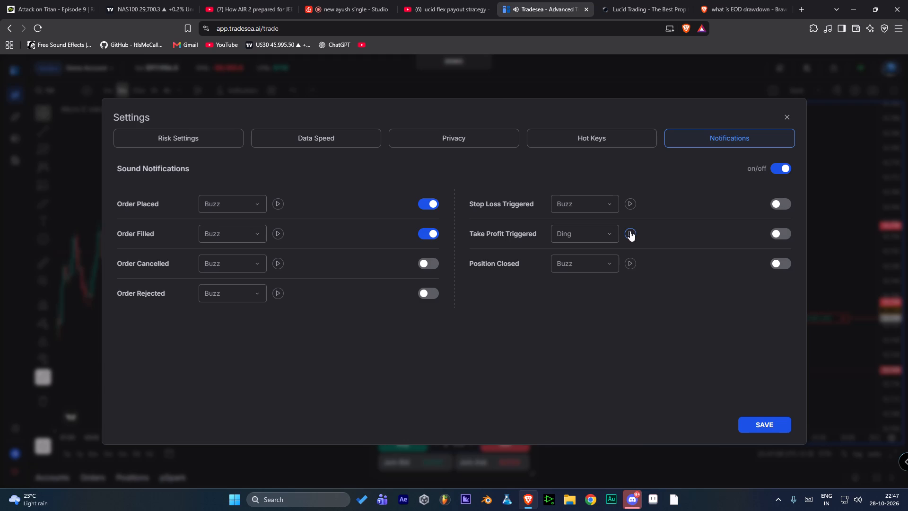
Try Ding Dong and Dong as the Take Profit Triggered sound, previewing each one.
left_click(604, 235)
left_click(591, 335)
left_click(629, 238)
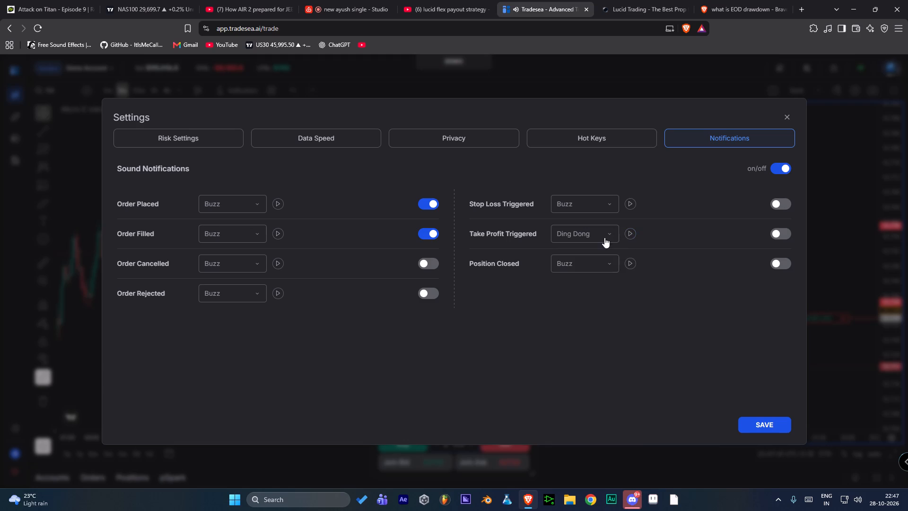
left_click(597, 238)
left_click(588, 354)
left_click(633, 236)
Set the Take Profit Triggered sound to Tink and preview it several times.
left_click(593, 236)
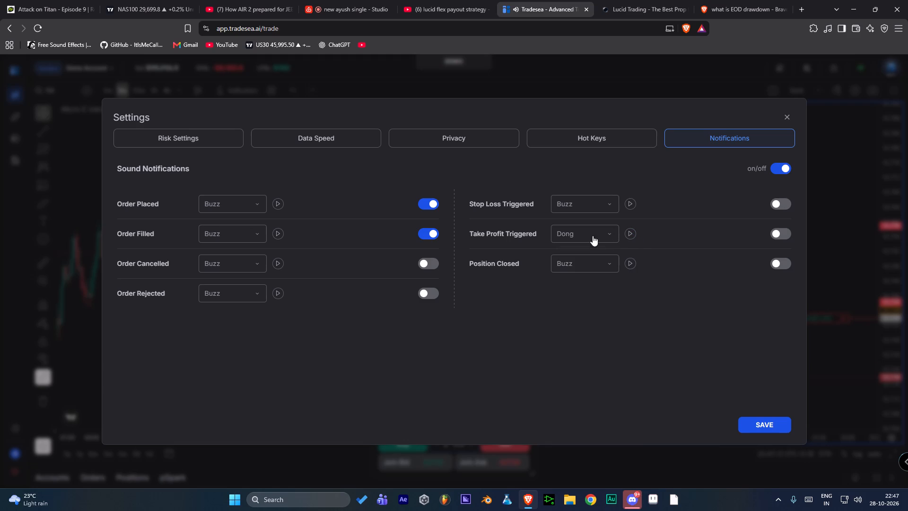
scroll(575, 347, "down", 1)
left_click(587, 362)
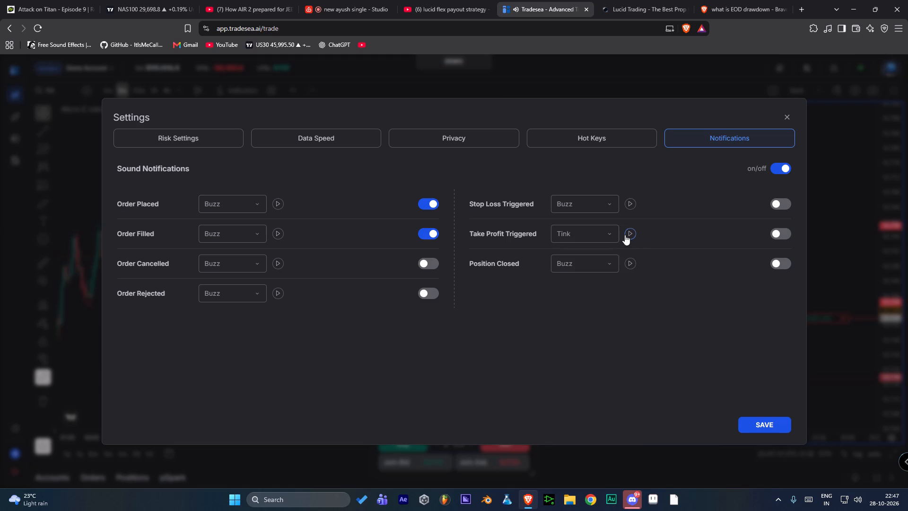
left_click(625, 235)
left_click(629, 235)
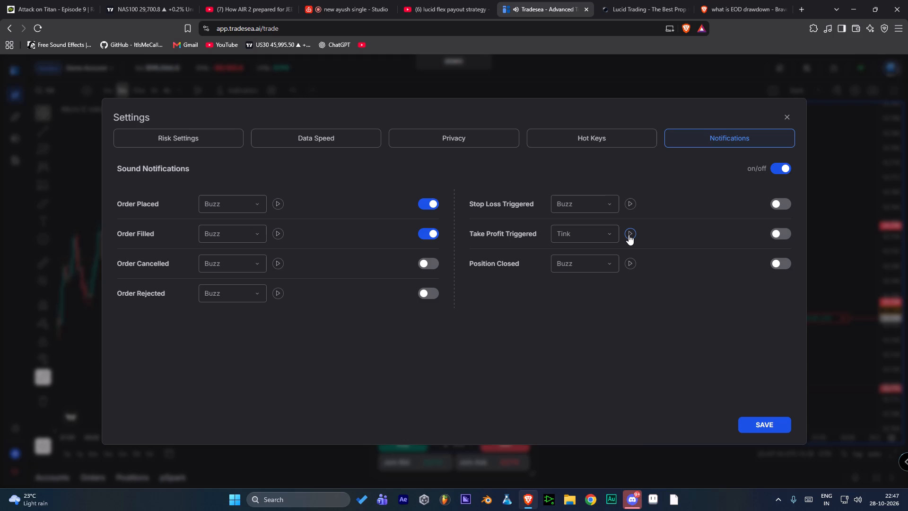
left_click(629, 235)
triple_click(629, 235)
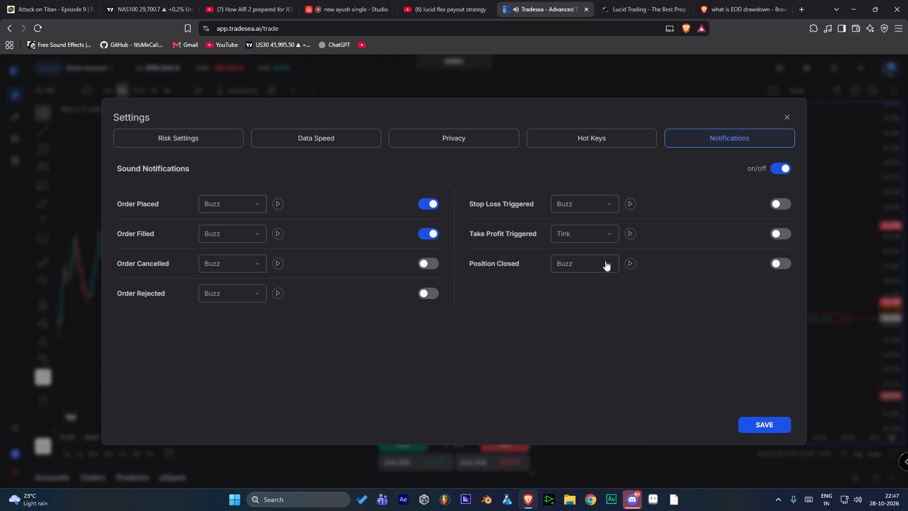
Preview the Buzz sound assigned to Stop Loss Triggered.
left_click(631, 203)
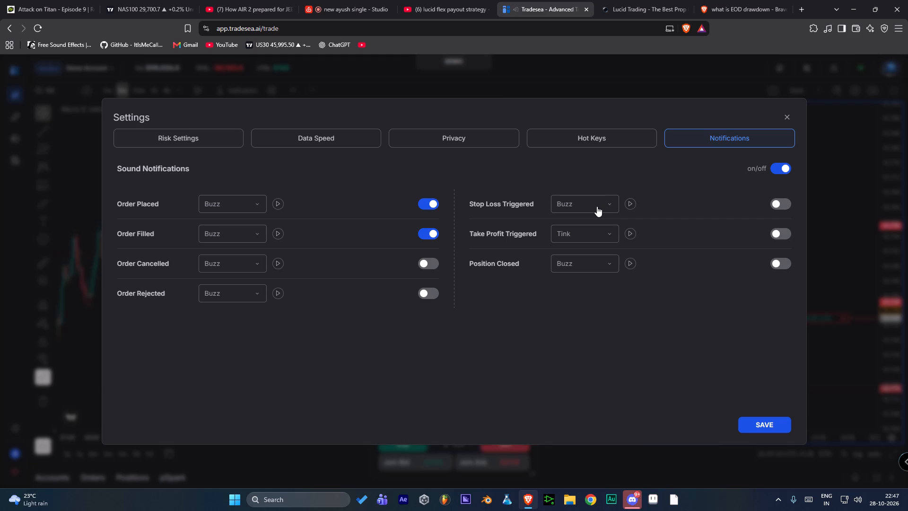
Browse the sounds available for Order Placed and preview its assigned Buzz sound.
left_click(256, 202)
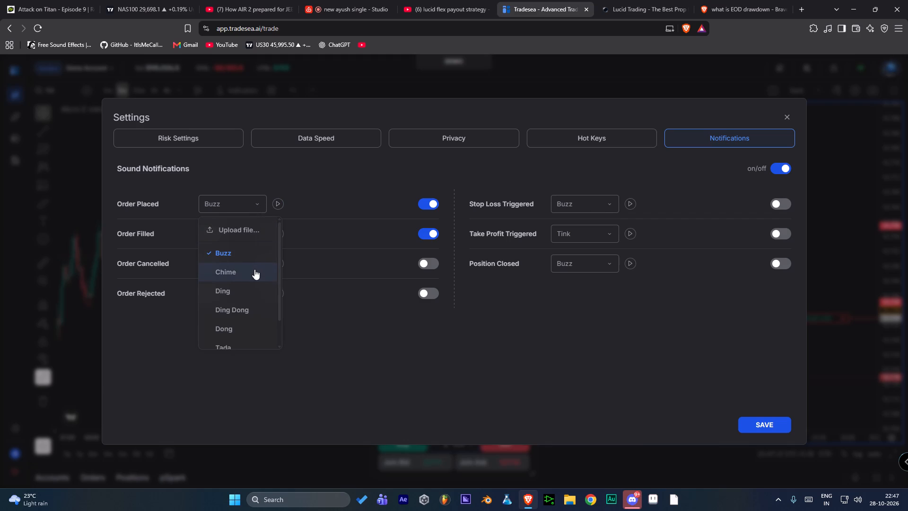
scroll(254, 273, "down", 5)
scroll(251, 313, "down", 1)
scroll(251, 313, "up", 2)
left_click(279, 198)
left_click(278, 201)
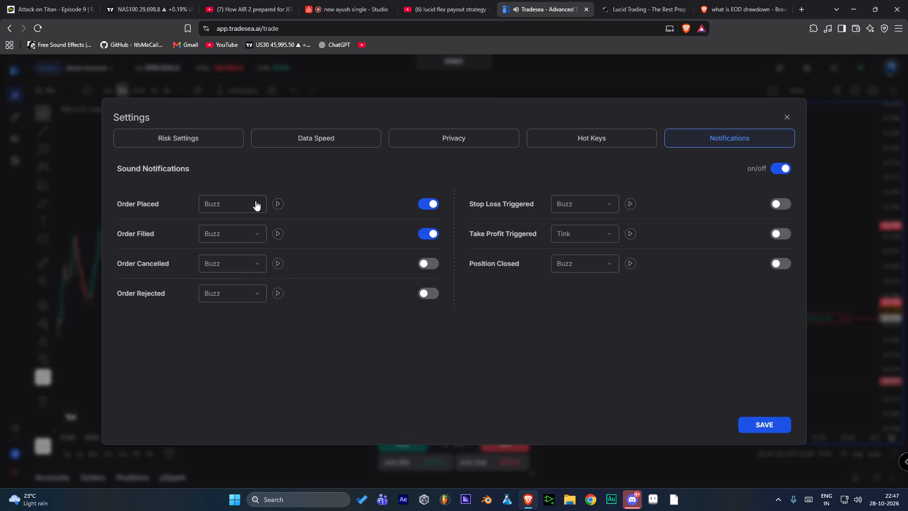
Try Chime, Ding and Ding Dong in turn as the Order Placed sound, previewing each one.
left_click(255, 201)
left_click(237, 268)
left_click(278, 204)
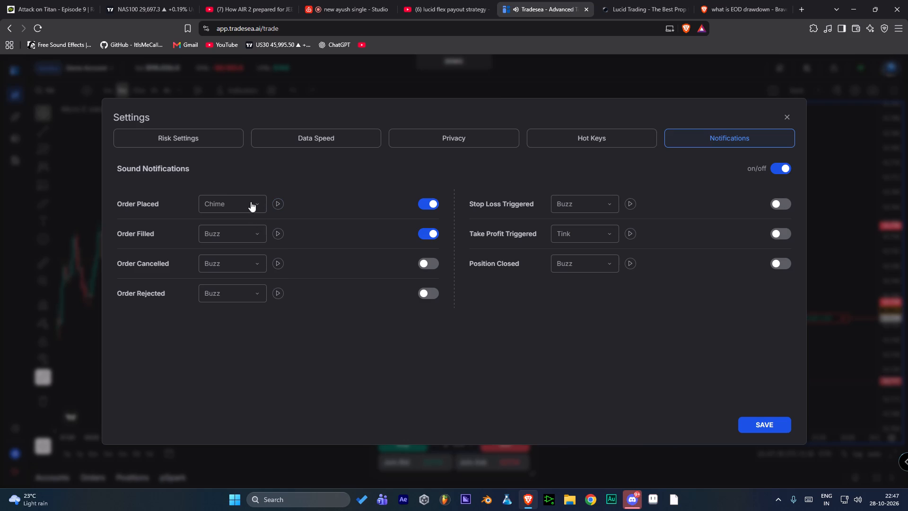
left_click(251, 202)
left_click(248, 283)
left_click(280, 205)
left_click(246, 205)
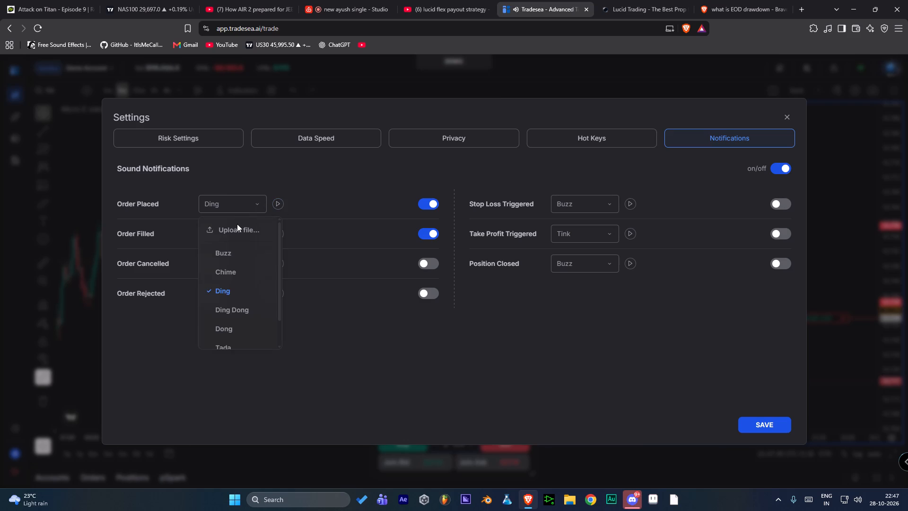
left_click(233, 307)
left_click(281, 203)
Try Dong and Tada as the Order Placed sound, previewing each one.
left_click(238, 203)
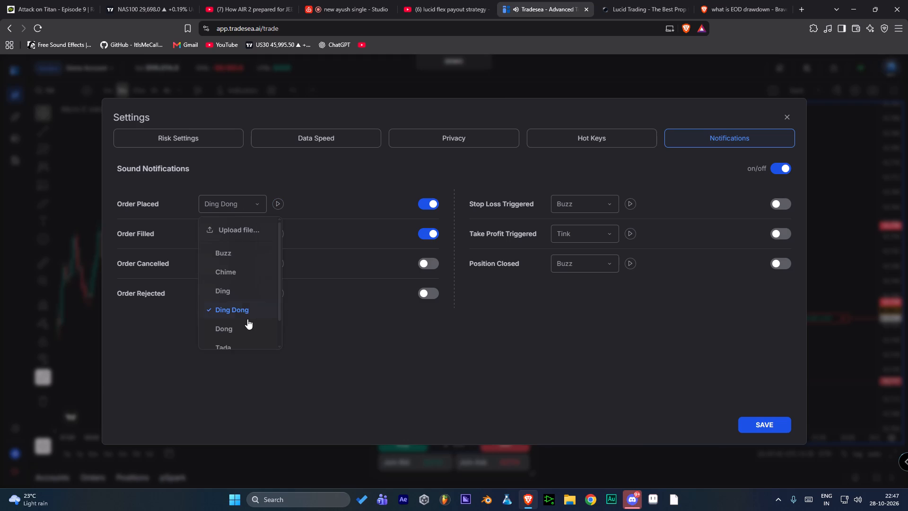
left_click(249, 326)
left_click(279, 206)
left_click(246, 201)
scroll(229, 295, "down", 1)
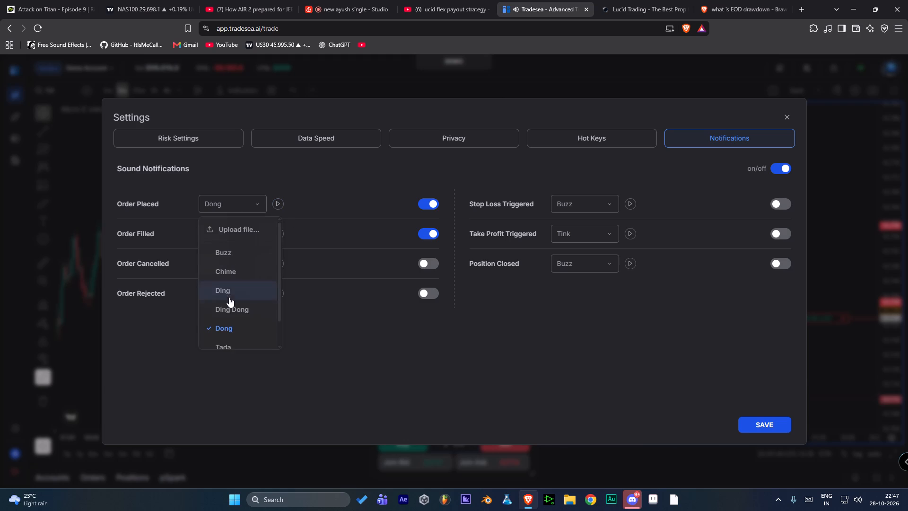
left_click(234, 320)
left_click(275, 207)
Set the Order Placed sound to Tink and preview it.
left_click(255, 202)
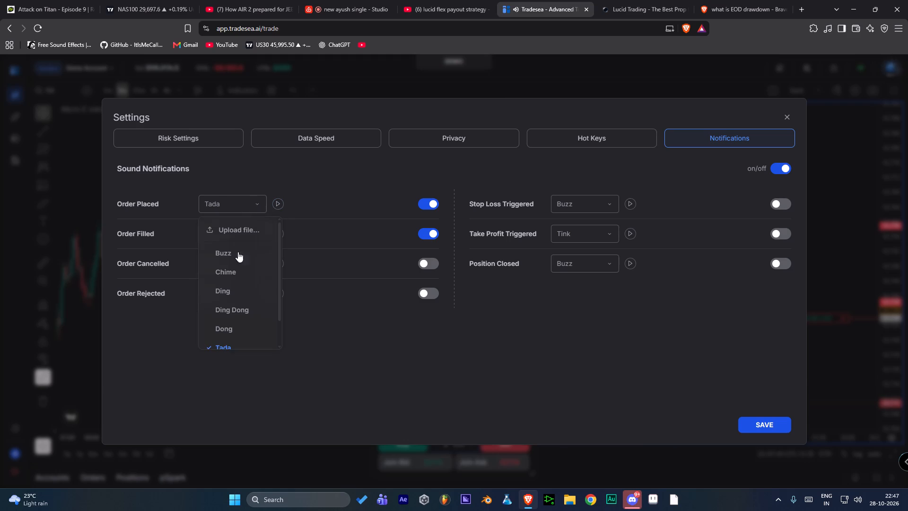
scroll(240, 316, "down", 1)
left_click(239, 335)
left_click(277, 202)
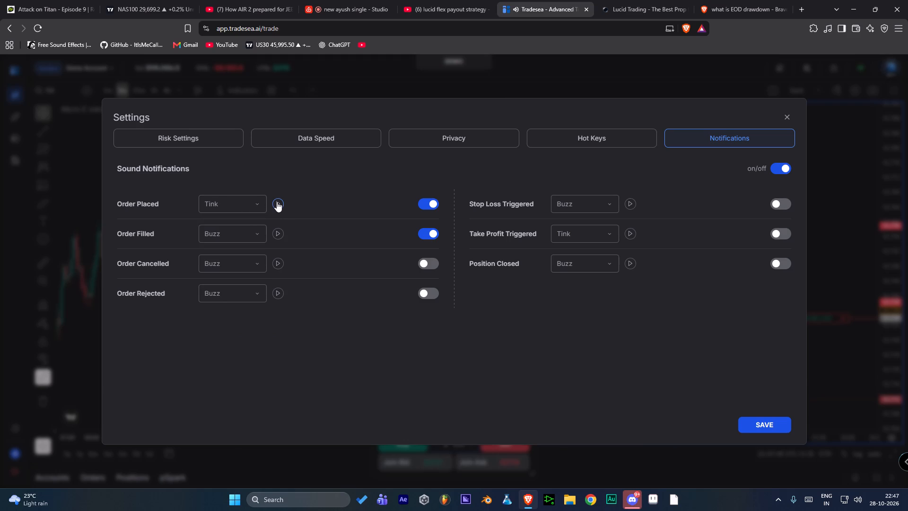
Replay the Order Placed Tink sound and look through the sounds available for Order Placed and Order Filled.
left_click(277, 202)
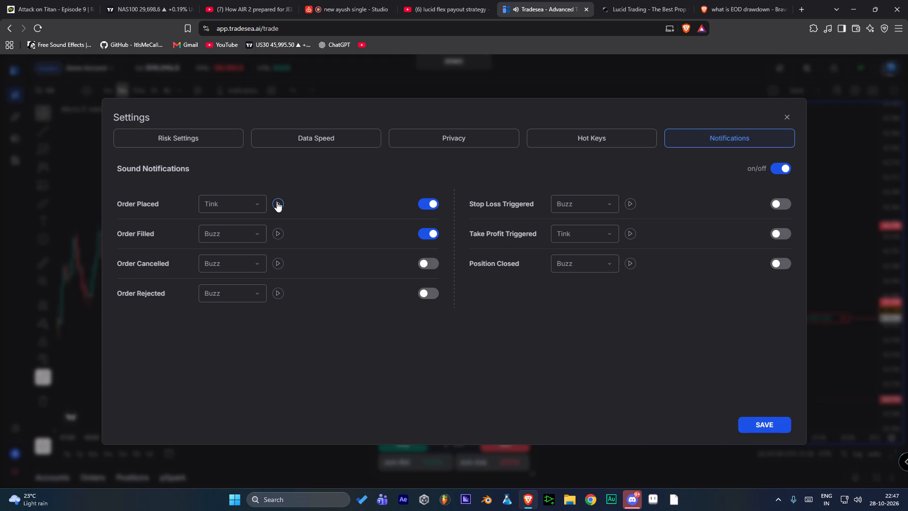
left_click(277, 202)
left_click(250, 201)
scroll(245, 268, "down", 4)
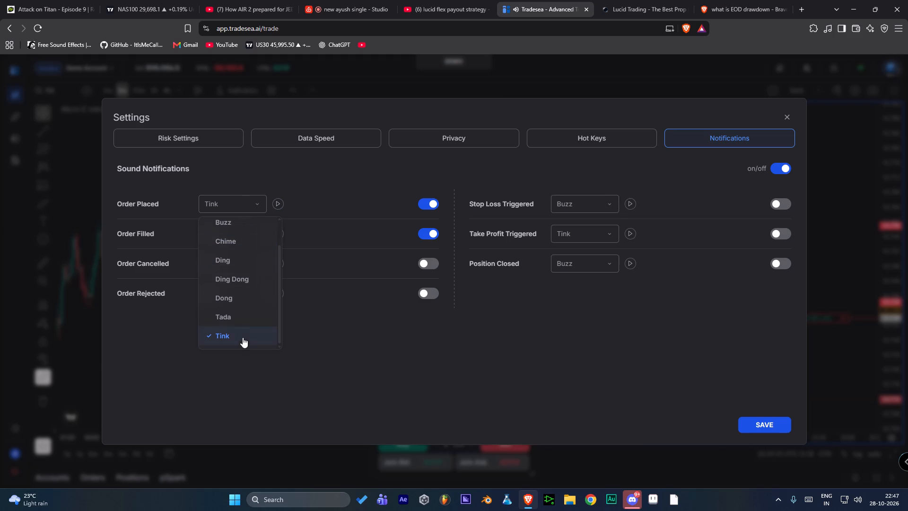
scroll(243, 328, "down", 3)
left_click(345, 185)
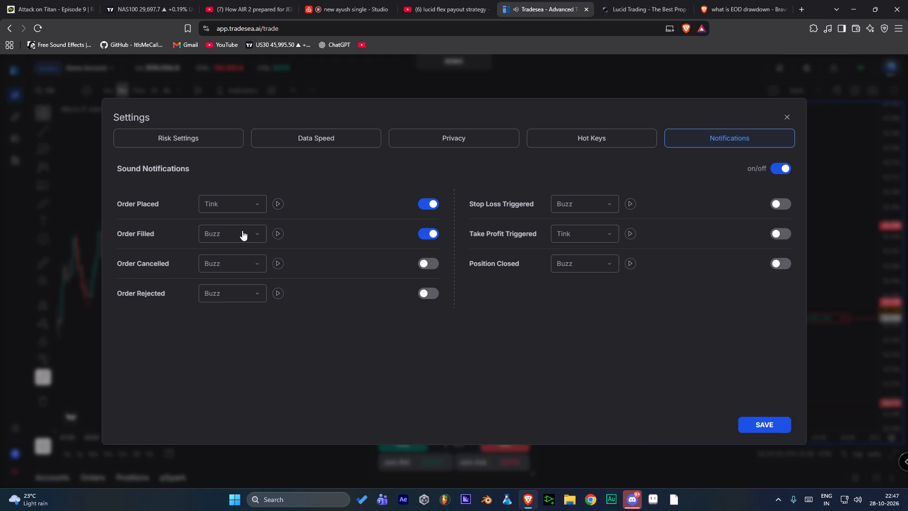
left_click(151, 235)
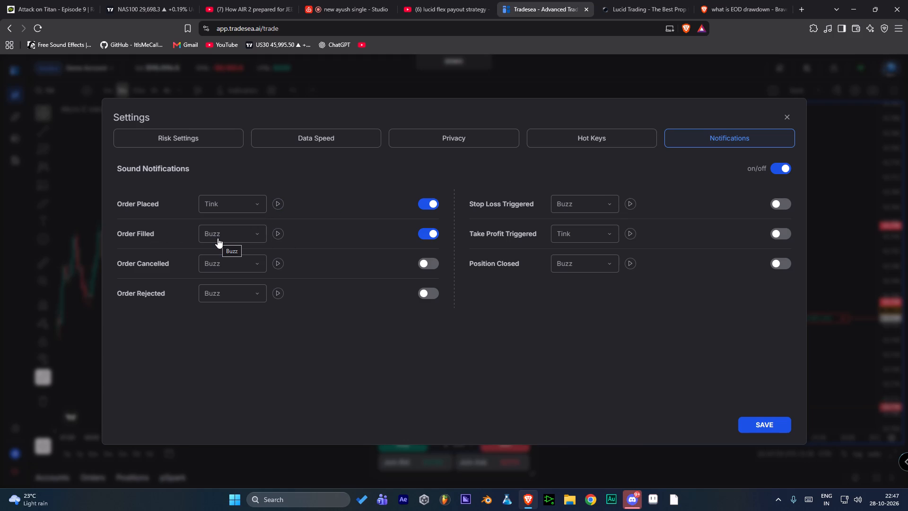
left_click(218, 238)
scroll(233, 317, "down", 5)
scroll(233, 317, "up", 6)
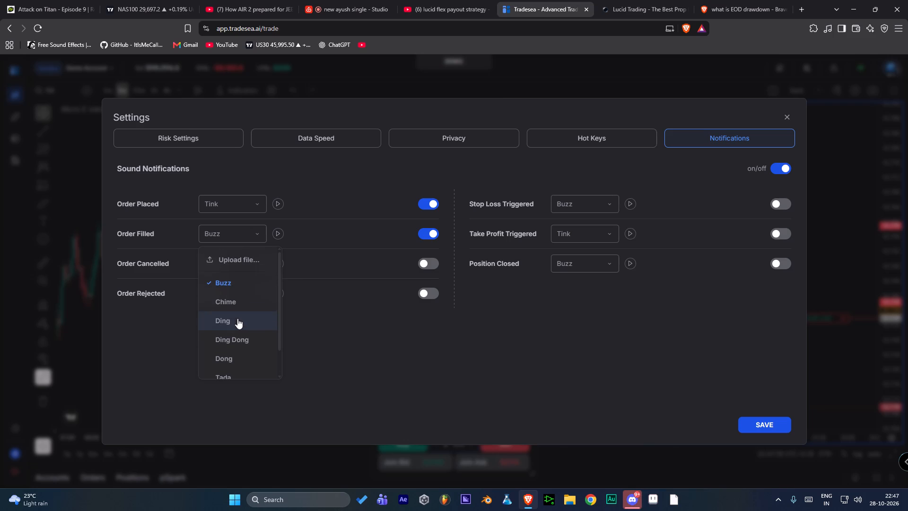
left_click(331, 340)
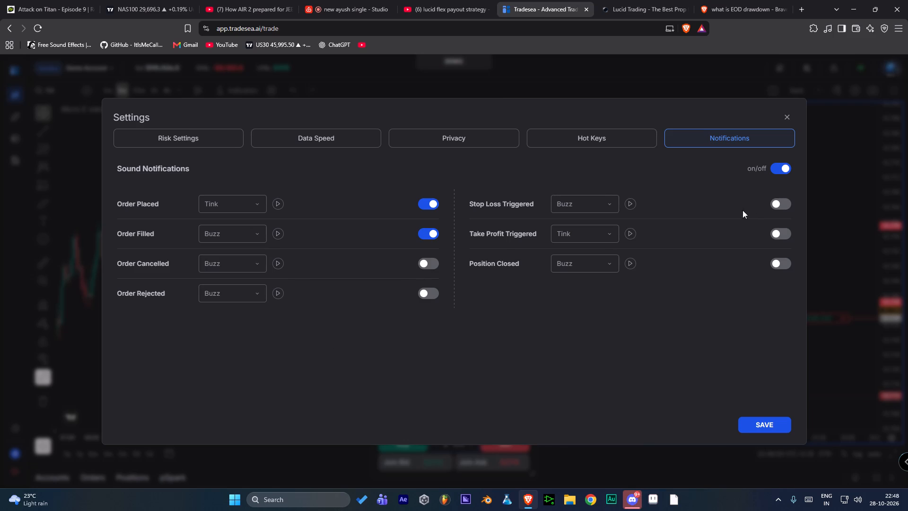
Enable the sound notifications for Stop Loss Triggered, Take Profit Triggered and Position Closed.
left_click(777, 204)
left_click(782, 229)
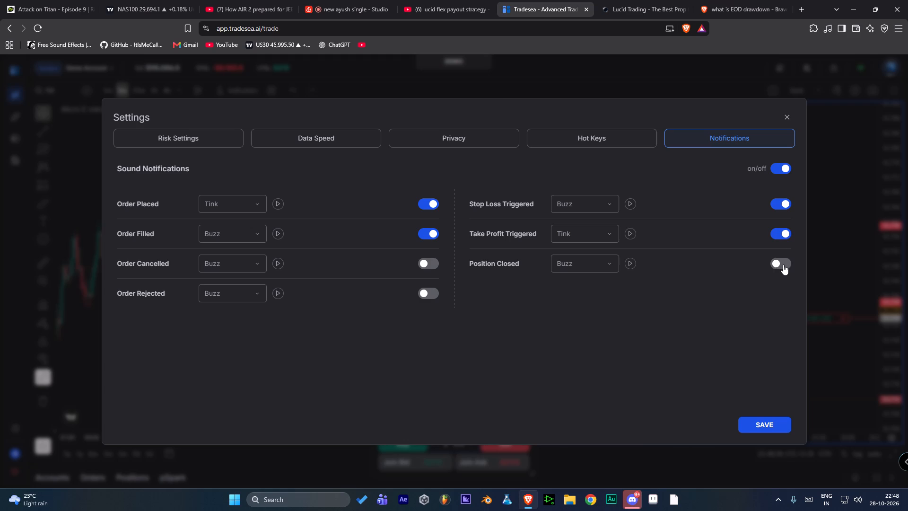
left_click(783, 264)
Look at the sounds available for Stop Loss Triggered and preview its assigned Buzz sound.
left_click(595, 205)
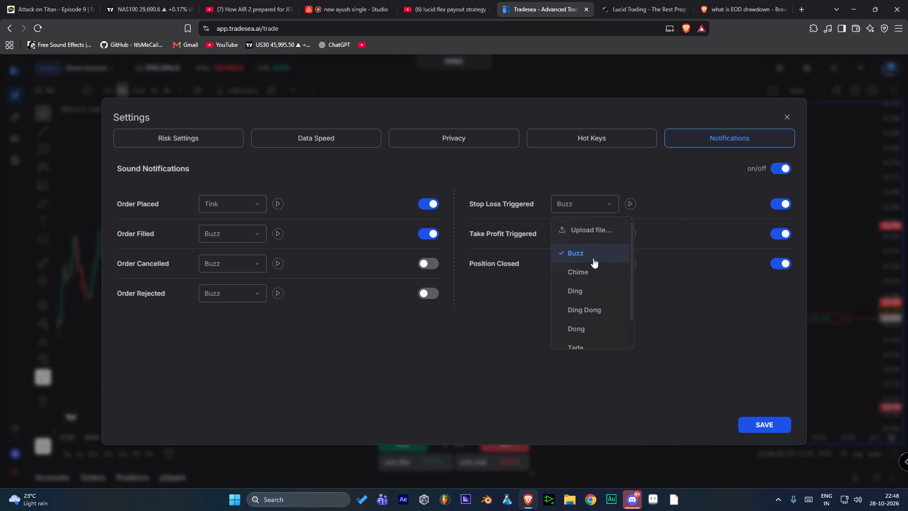
left_click(634, 202)
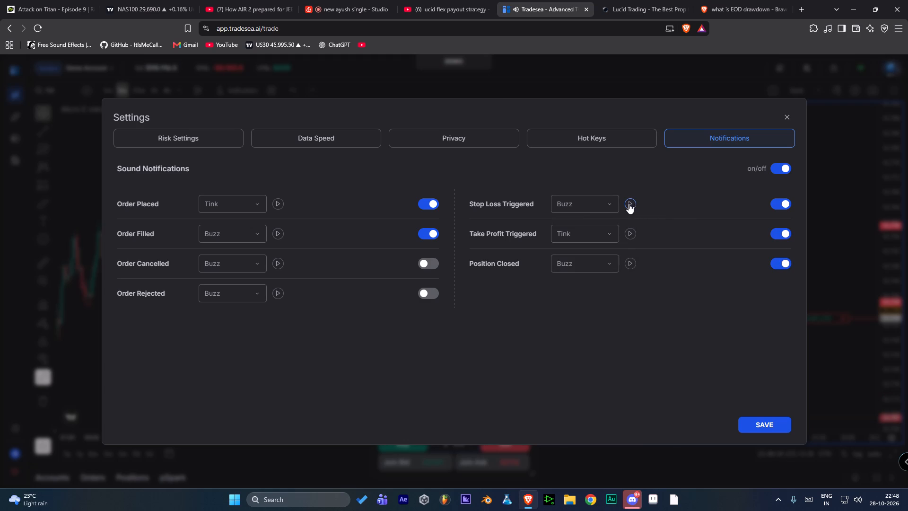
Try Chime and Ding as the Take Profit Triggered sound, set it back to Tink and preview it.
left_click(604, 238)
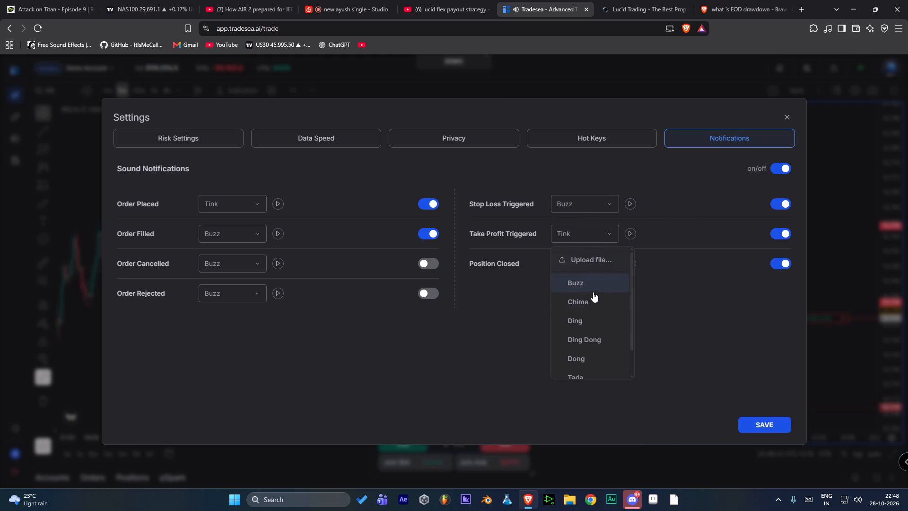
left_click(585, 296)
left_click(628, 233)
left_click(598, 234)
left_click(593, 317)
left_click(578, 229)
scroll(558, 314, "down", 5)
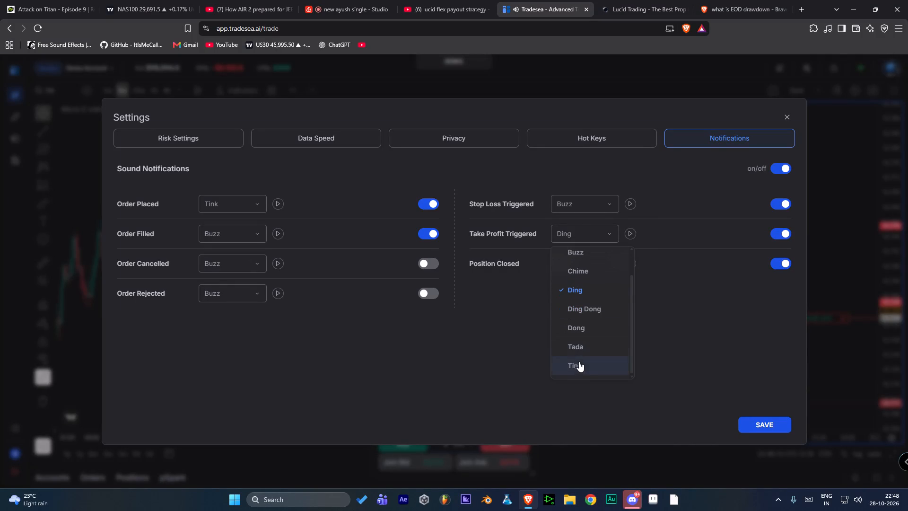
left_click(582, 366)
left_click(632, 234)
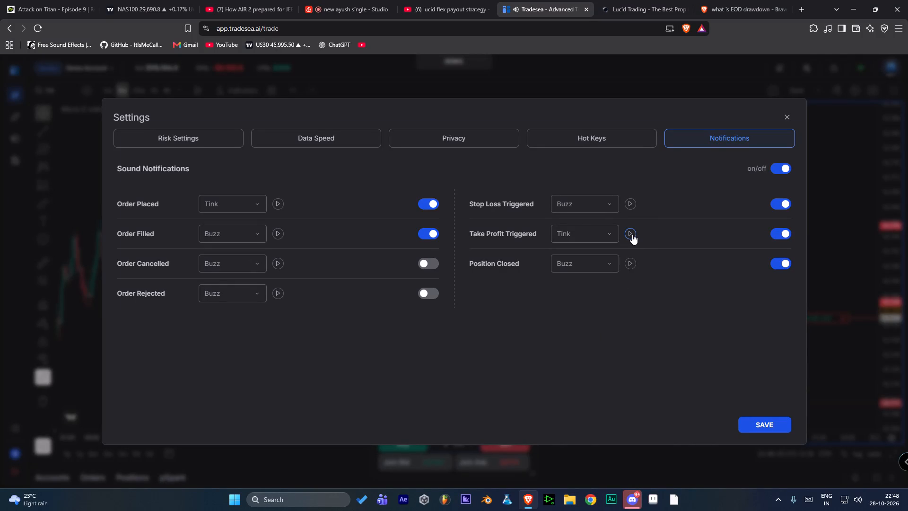
Set the Position Closed sound to Tada, preview it and save the notification settings.
left_click(599, 258)
scroll(580, 333, "down", 1)
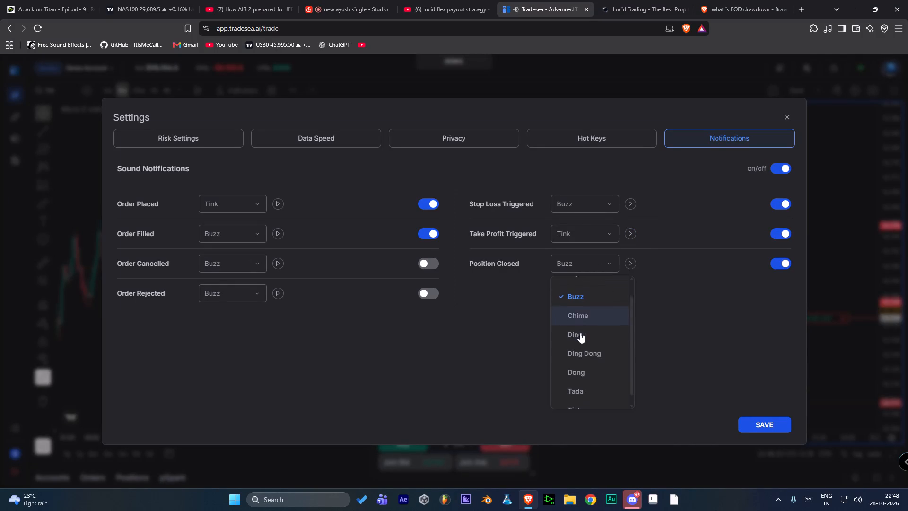
left_click(591, 369)
left_click(631, 267)
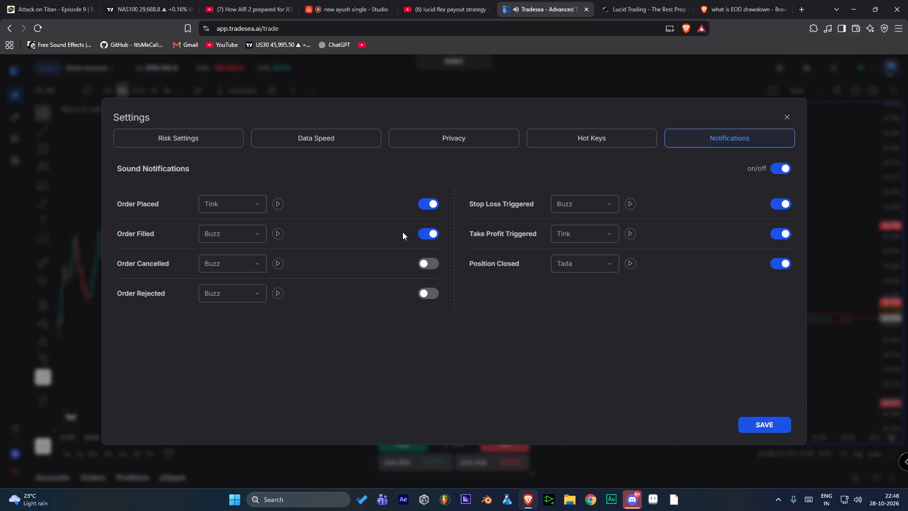
left_click(772, 423)
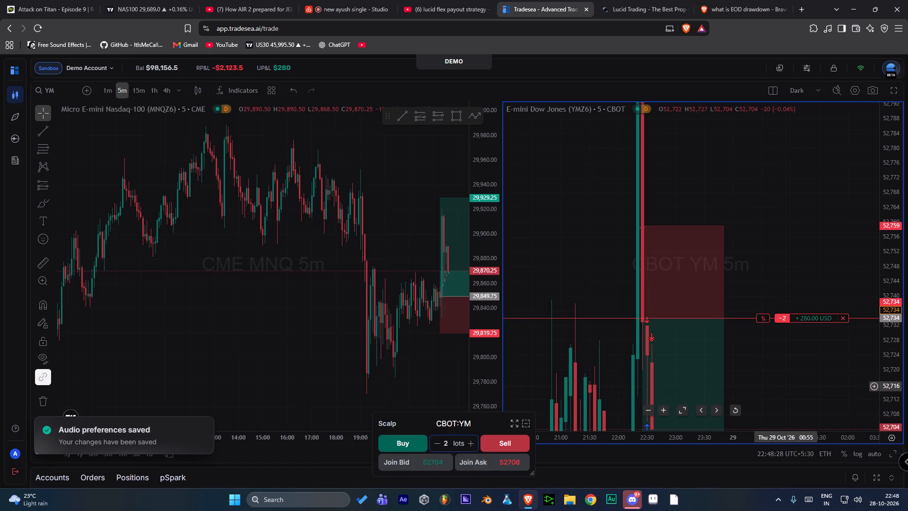
Align the short position drawing's target and the open trade's take-profit order at 52,671 on the YM chart.
left_click_drag(794, 382, 745, 301)
left_click_drag(899, 301, 892, 373)
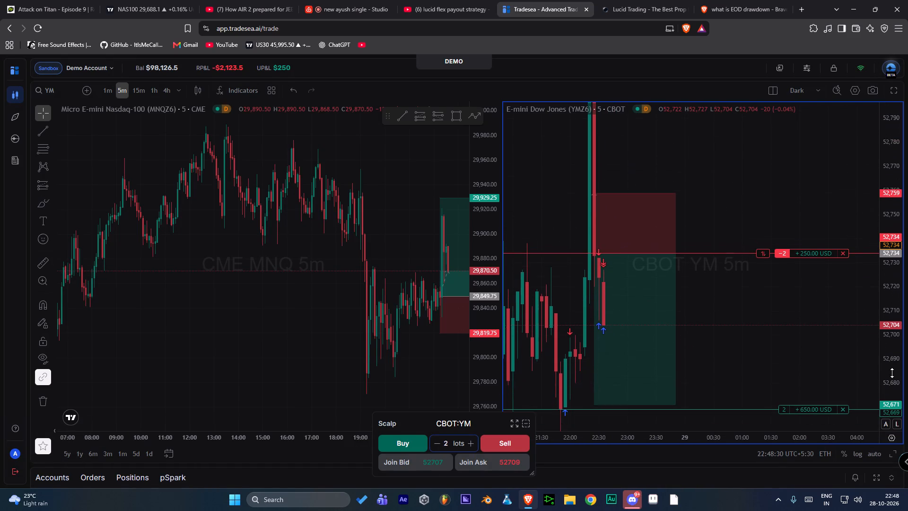
left_click_drag(892, 373, 885, 376)
scroll(786, 358, "down", 2)
left_click_drag(893, 335, 892, 357)
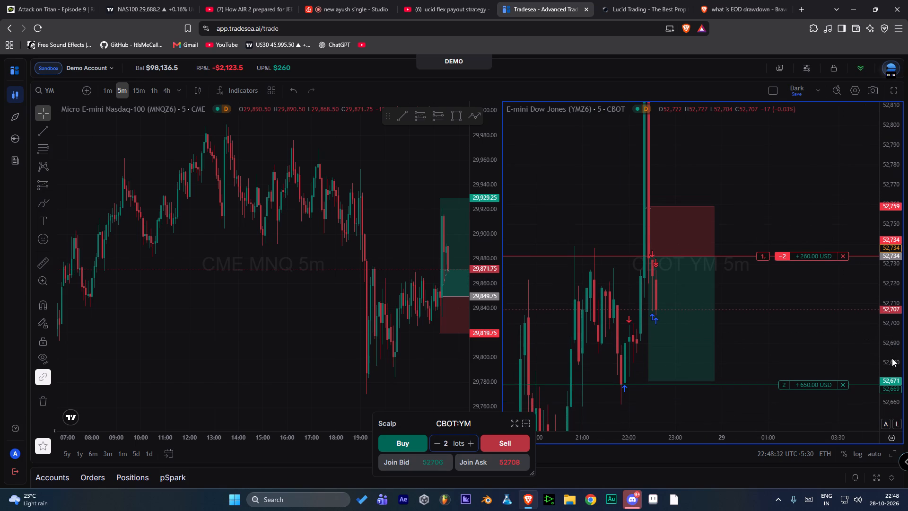
left_click(648, 377)
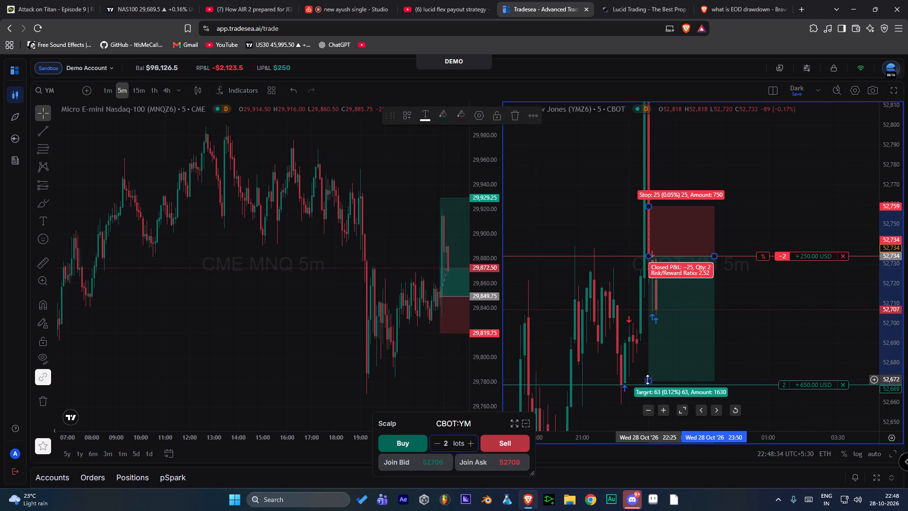
left_click_drag(647, 379, 638, 382)
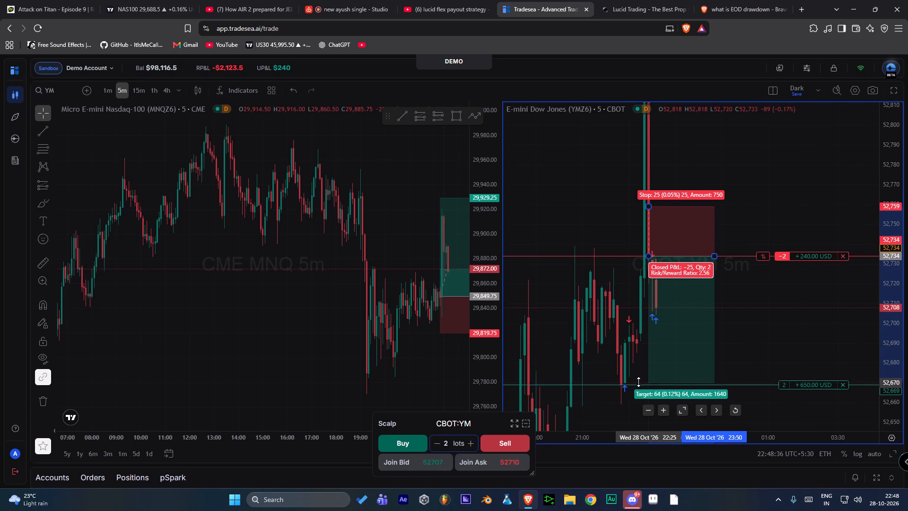
left_click_drag(638, 382, 635, 379)
left_click_drag(803, 385, 789, 379)
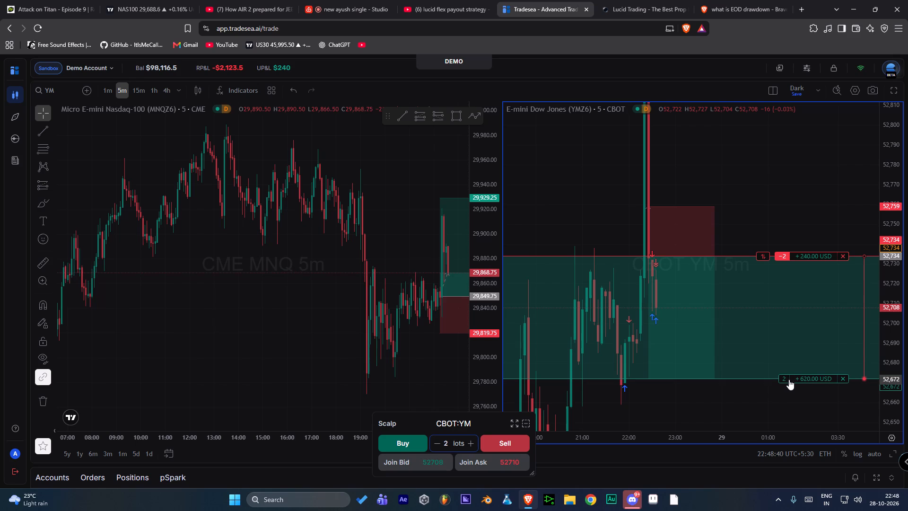
left_click_drag(789, 379, 796, 380)
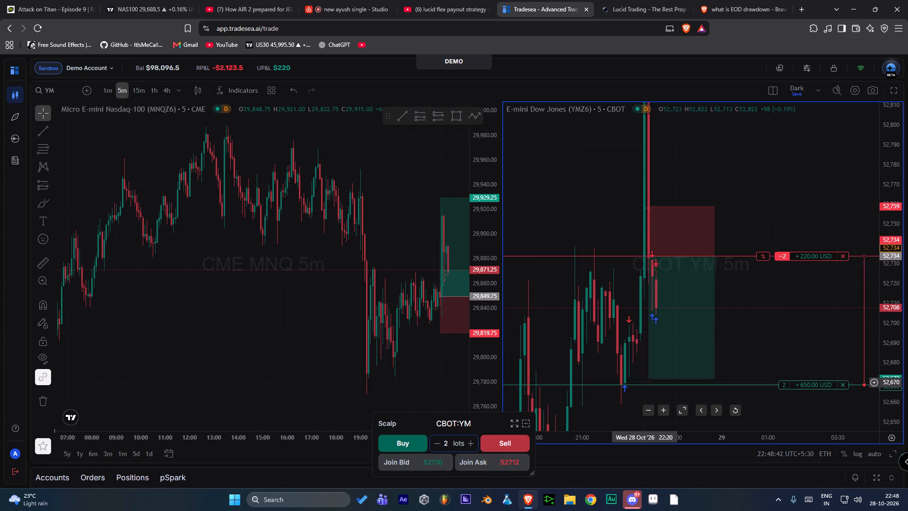
left_click_drag(647, 379, 635, 381)
left_click(785, 341)
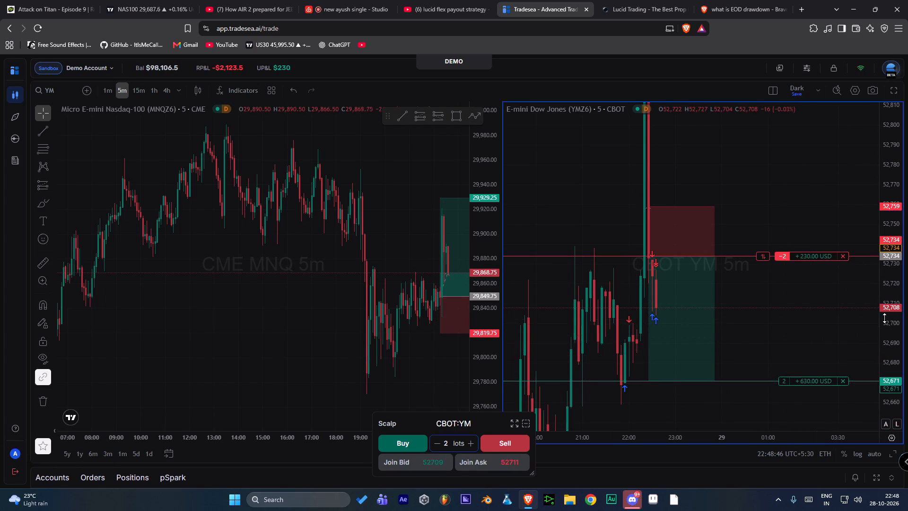
Open the list of open positions and examine the CBOT:YM sell position's average price and unrealised profit.
left_click_drag(888, 316, 882, 387)
scroll(770, 365, "down", 2)
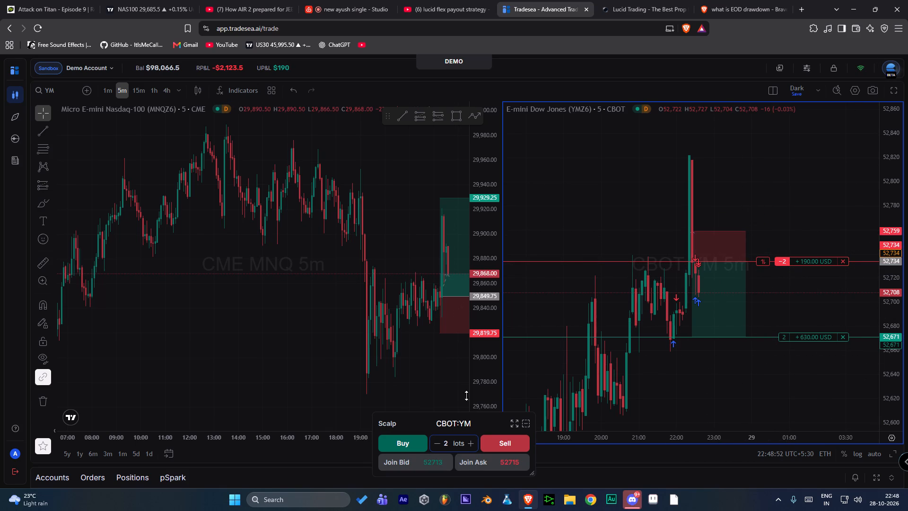
left_click(118, 479)
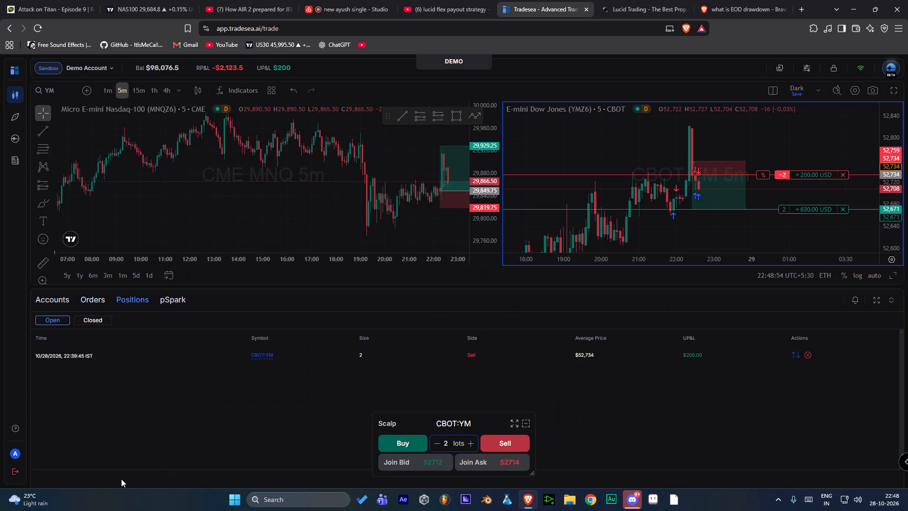
left_click(558, 357)
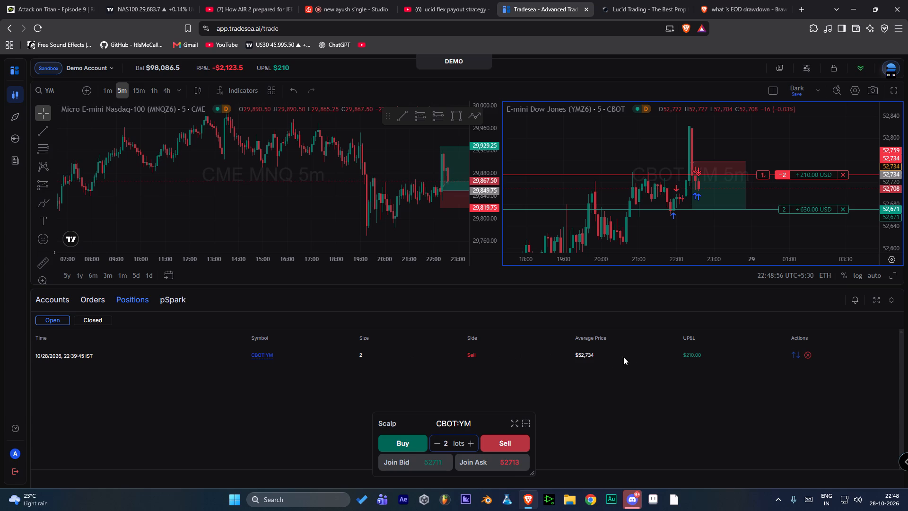
left_click(629, 356)
left_click(680, 355)
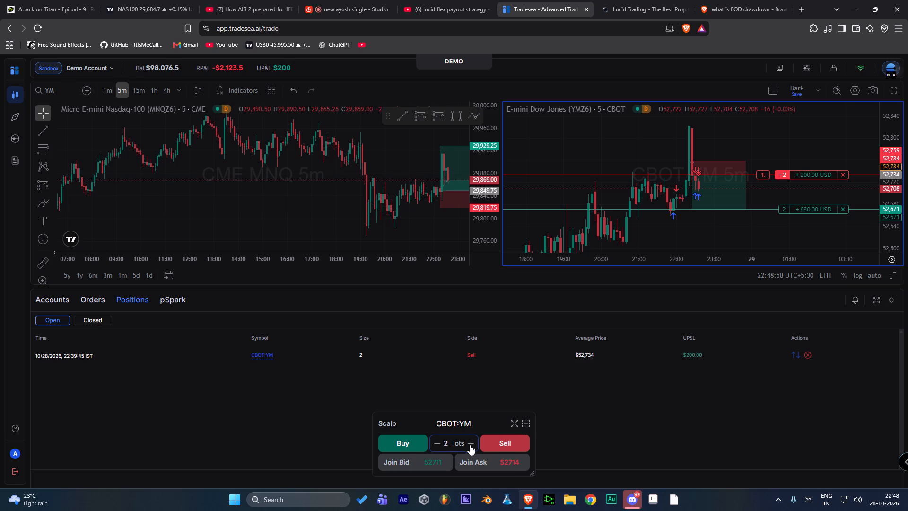
Expand the floating Scalp panel into the docked trading panel and examine the CBOT:YM DOM price ladder.
left_click(514, 423)
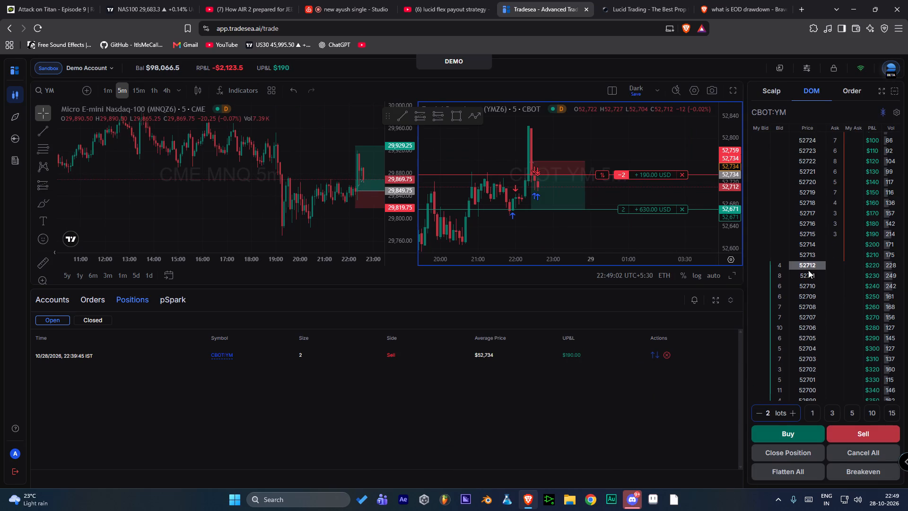
scroll(808, 270, "up", 1)
scroll(807, 218, "down", 4)
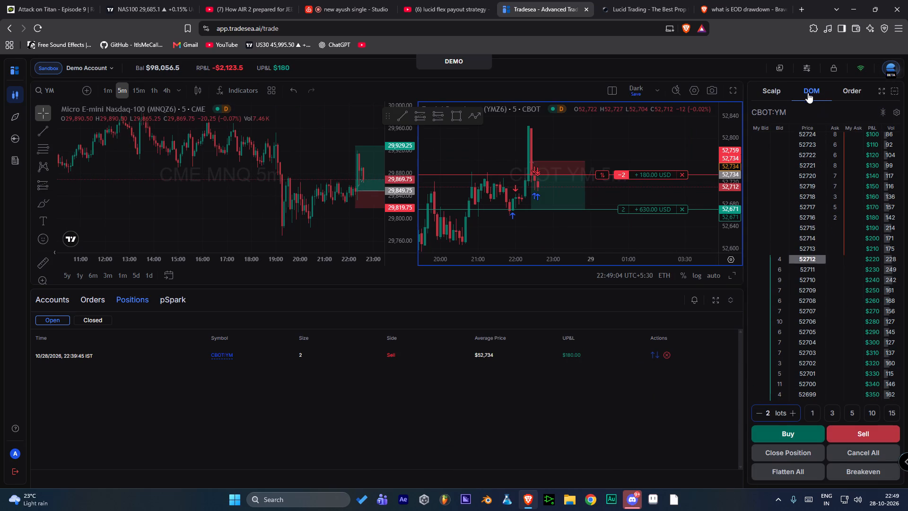
Open the CBOT:YM order ticket, enable a 10-tick stop loss on the market buy order and review its options.
left_click(843, 93)
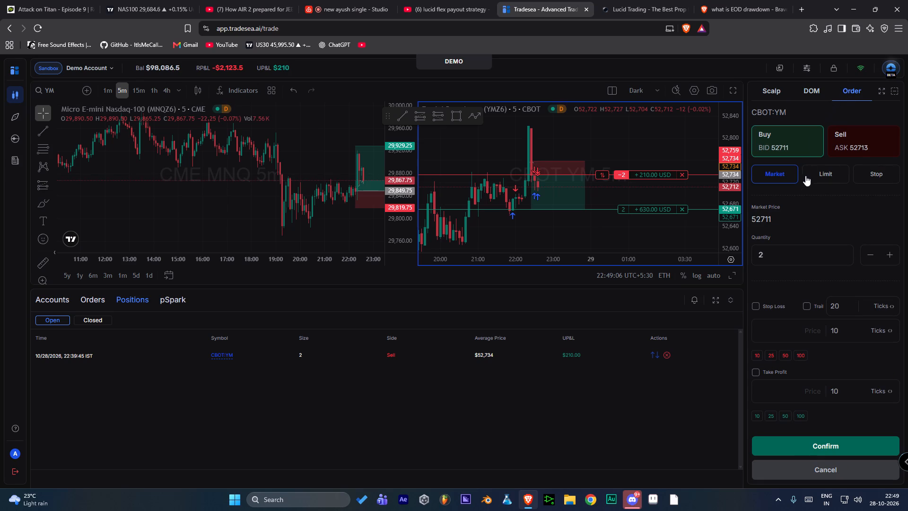
scroll(783, 308, "down", 1)
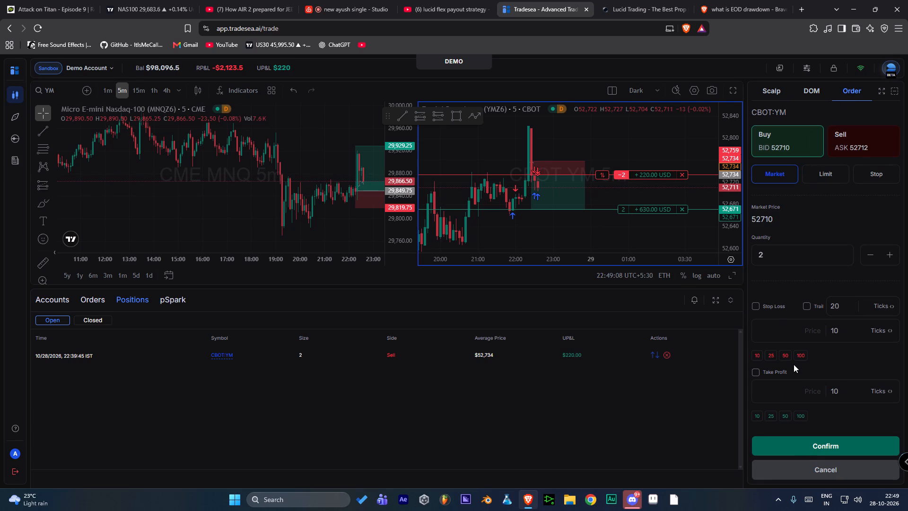
left_click(758, 307)
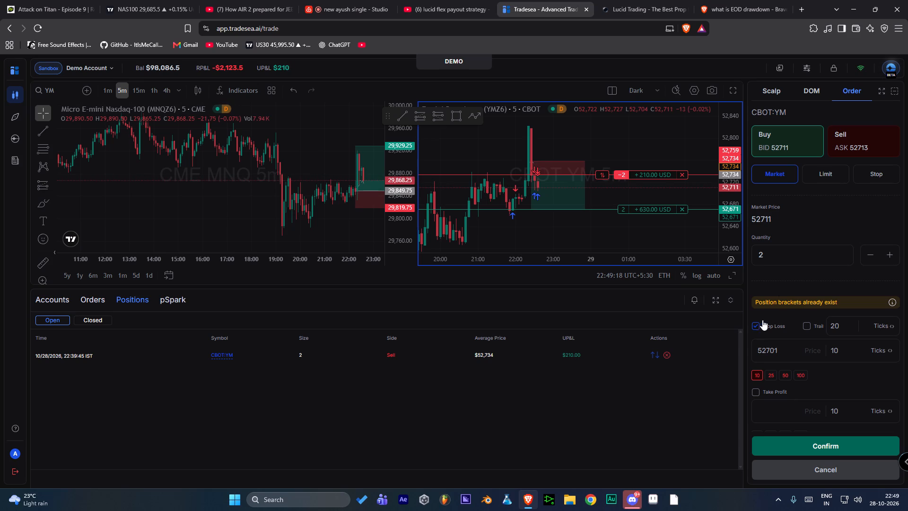
scroll(803, 247, "up", 2)
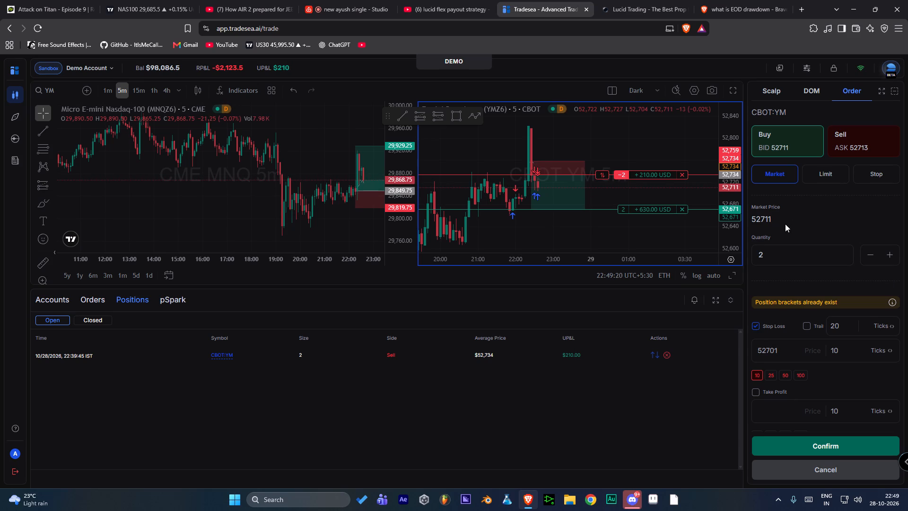
scroll(792, 247, "down", 5)
scroll(796, 275, "up", 9)
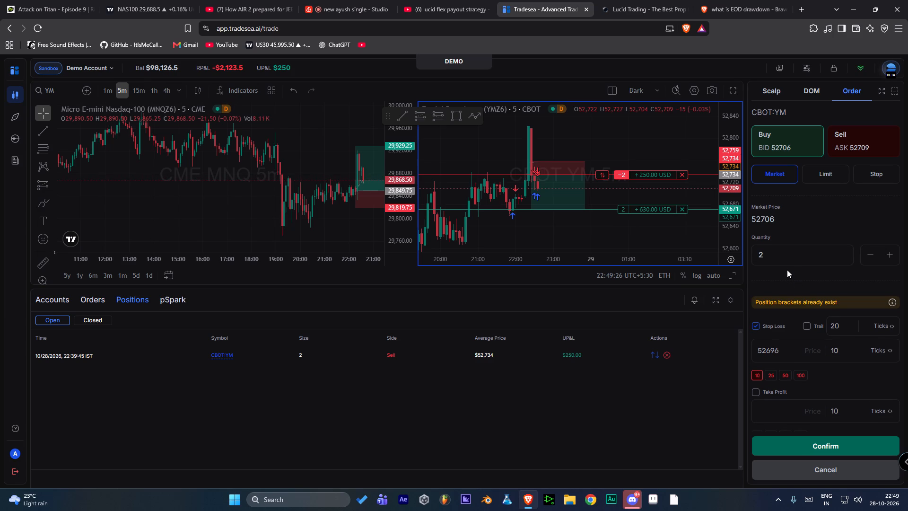
Reduce the CBOT:YM order quantity to 1.
double_click(863, 257)
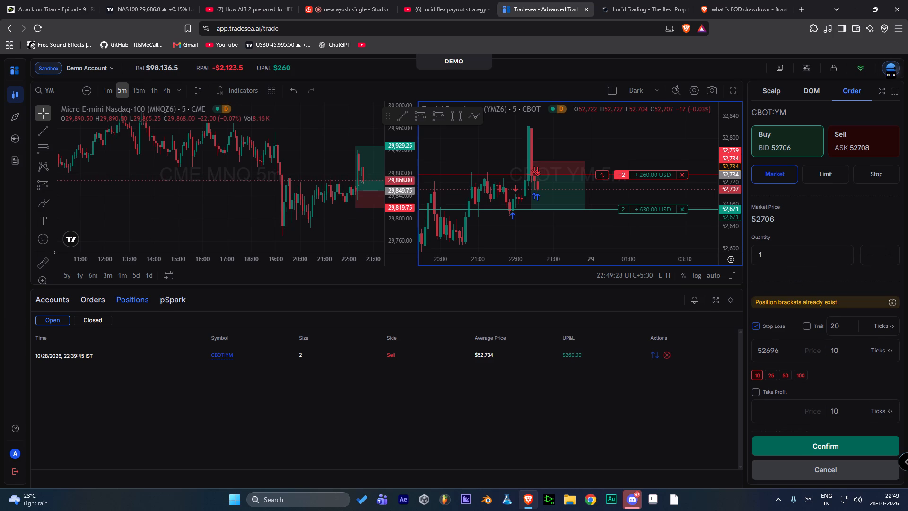
Review the Limit and Stop order types in the CBOT:YM order ticket and return it to Market.
left_click(826, 176)
left_click(865, 173)
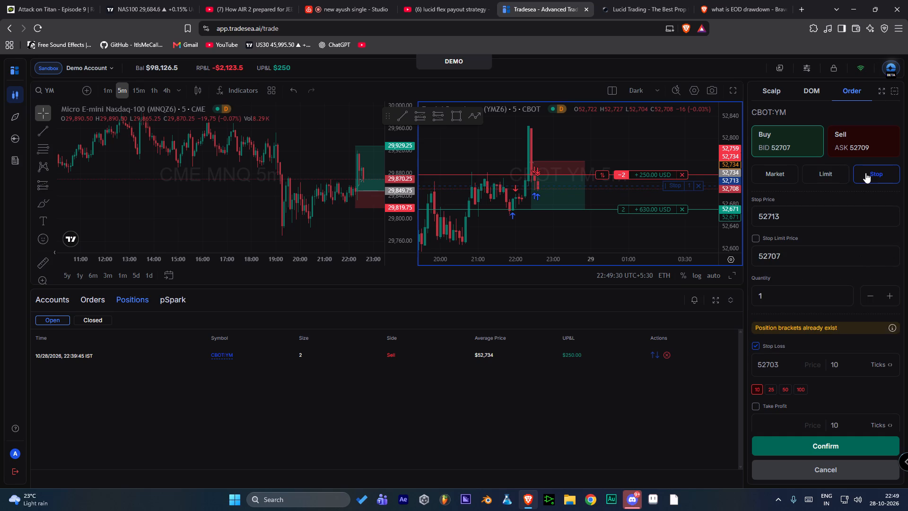
left_click(780, 175)
Revisit the CBOT:YM DOM ladder briefly and switch the trading panel back to the compact Scalp view.
left_click(803, 92)
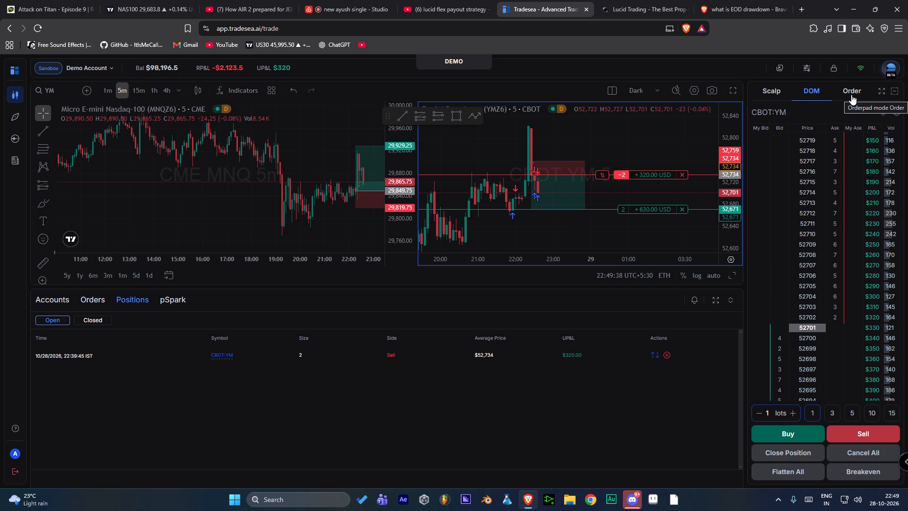
left_click(779, 94)
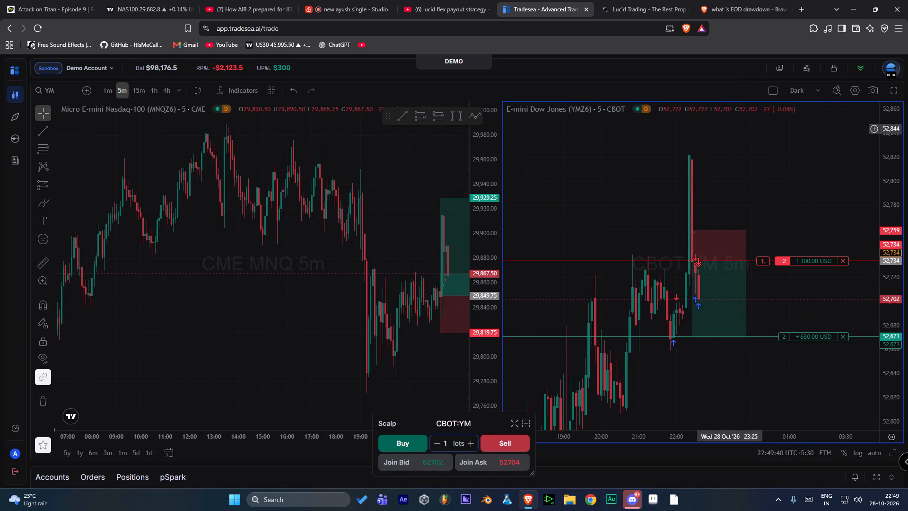
Examine recent CBOT:YM price action around the open sell position, its entry line and its target line.
scroll(728, 246, "up", 1)
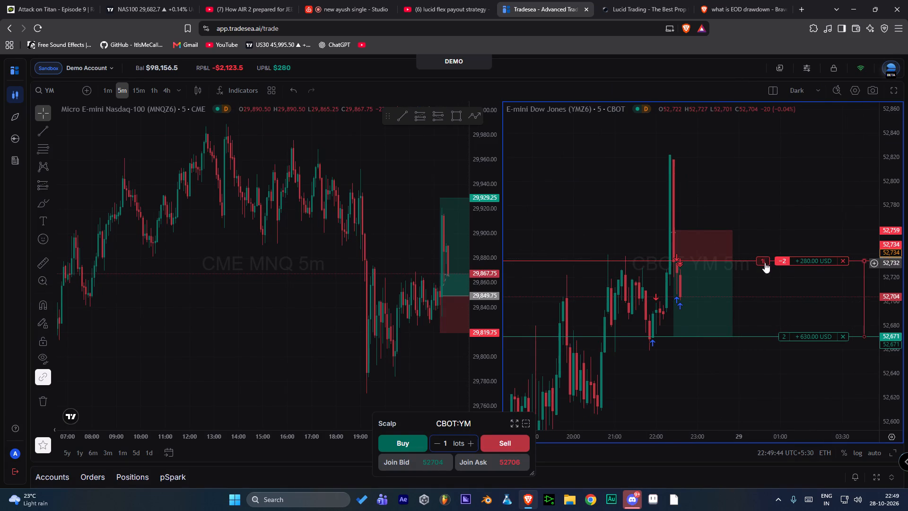
left_click(646, 261)
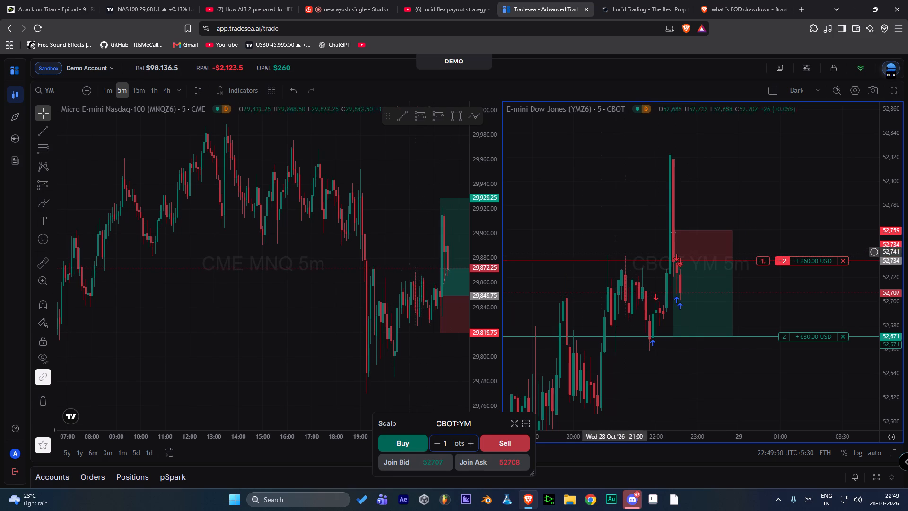
left_click_drag(586, 199, 565, 199)
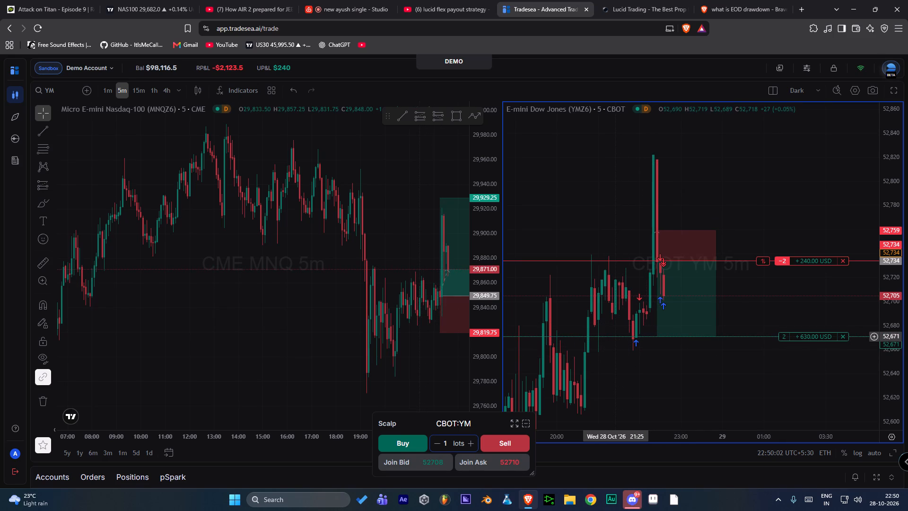
left_click_drag(617, 336, 611, 335)
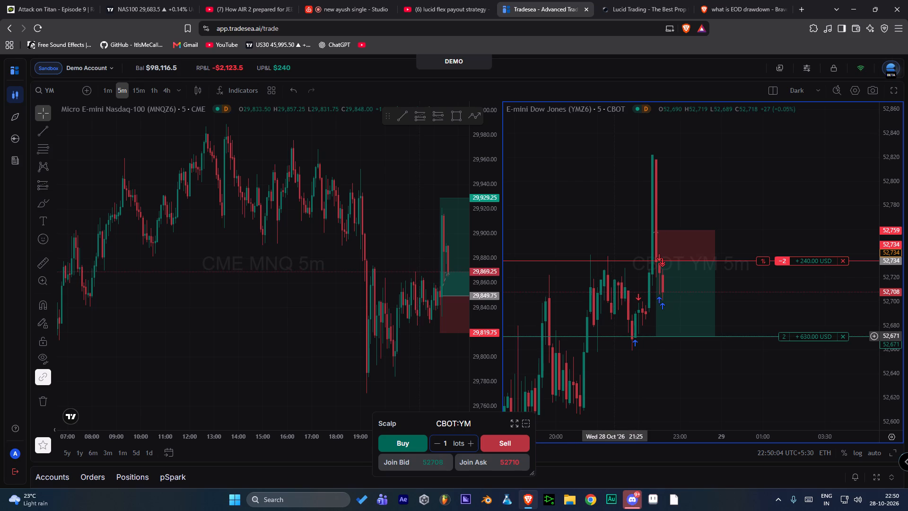
left_click_drag(619, 337, 610, 333)
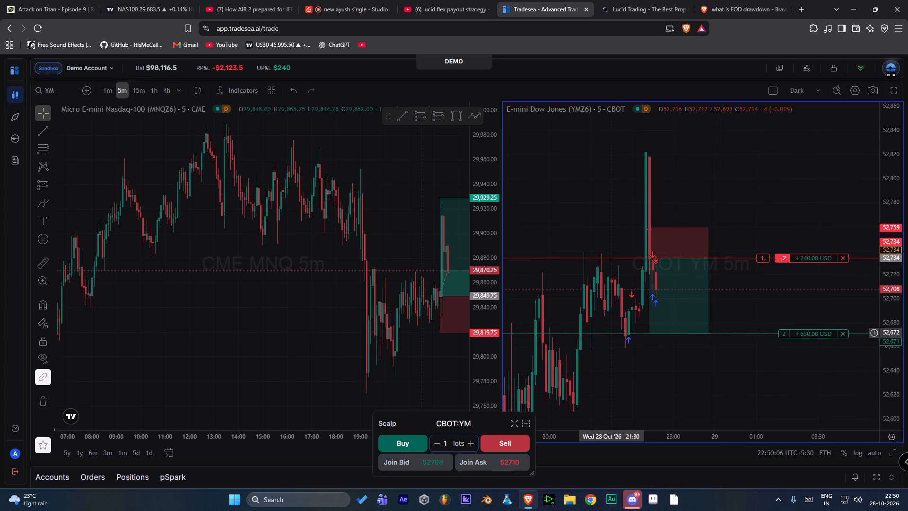
left_click_drag(610, 333, 598, 329)
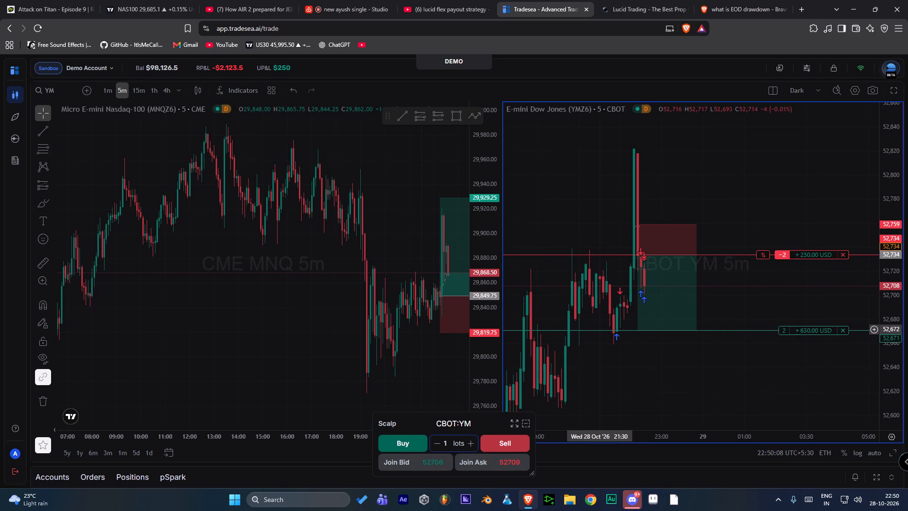
left_click_drag(598, 329, 590, 328)
Draw a rectangle zone on the CME:MNQ 5-minute chart from about 29,875.00 down to 29,861.50, spanning the latest candles.
left_click_drag(315, 329, 267, 328)
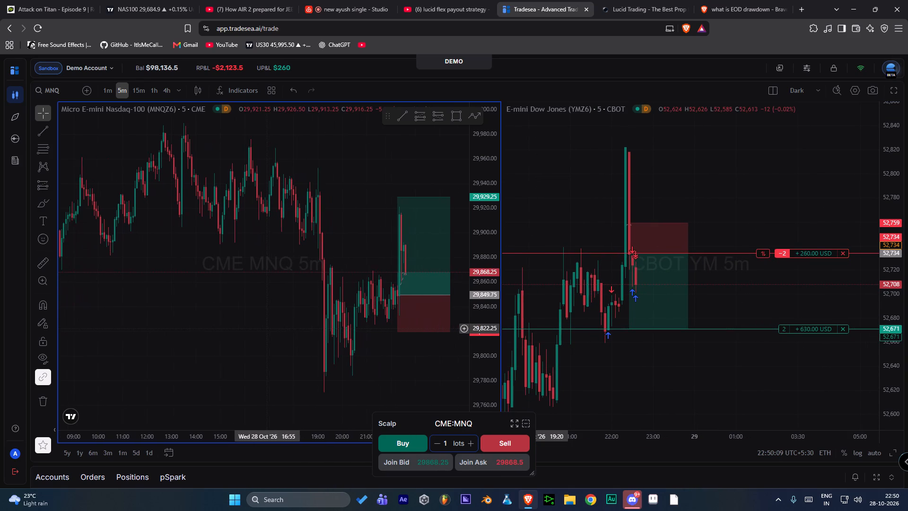
left_click_drag(267, 328, 228, 324)
scroll(228, 324, "up", 4)
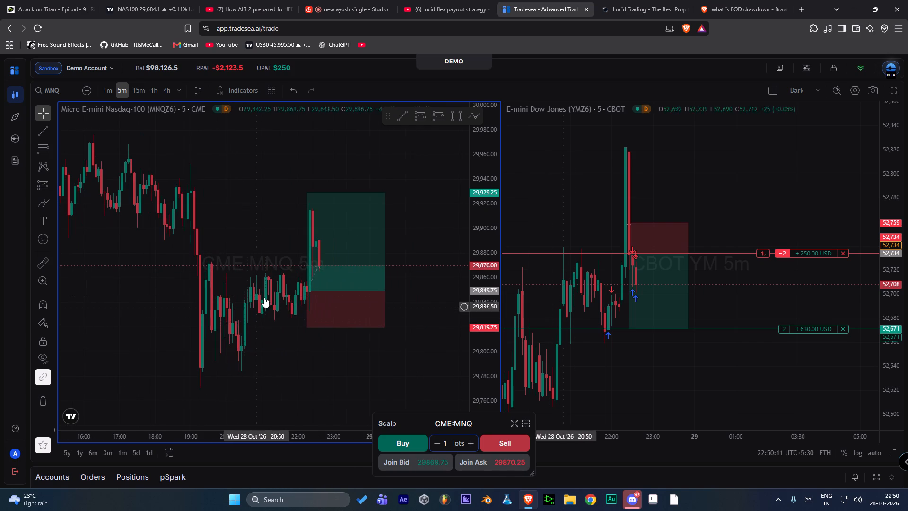
left_click(456, 125)
left_click(455, 122)
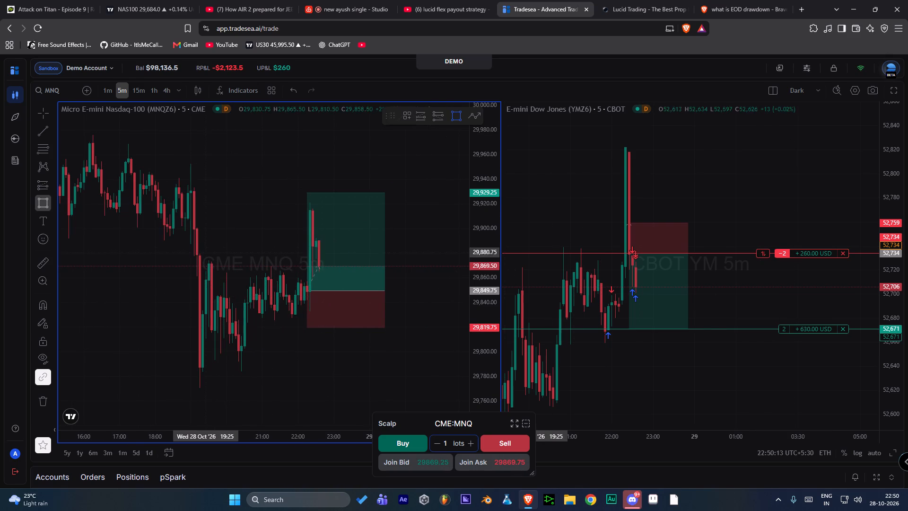
left_click(152, 259)
left_click(417, 276)
left_click(412, 223)
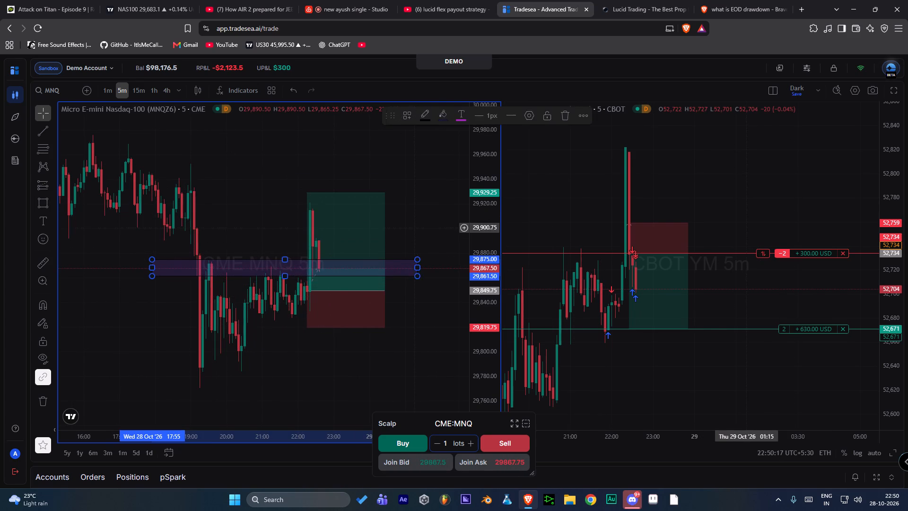
Examine the marked CME:MNQ zone and then the CBOT:YM sell position's entry and target levels on their charts.
scroll(447, 246, "down", 8)
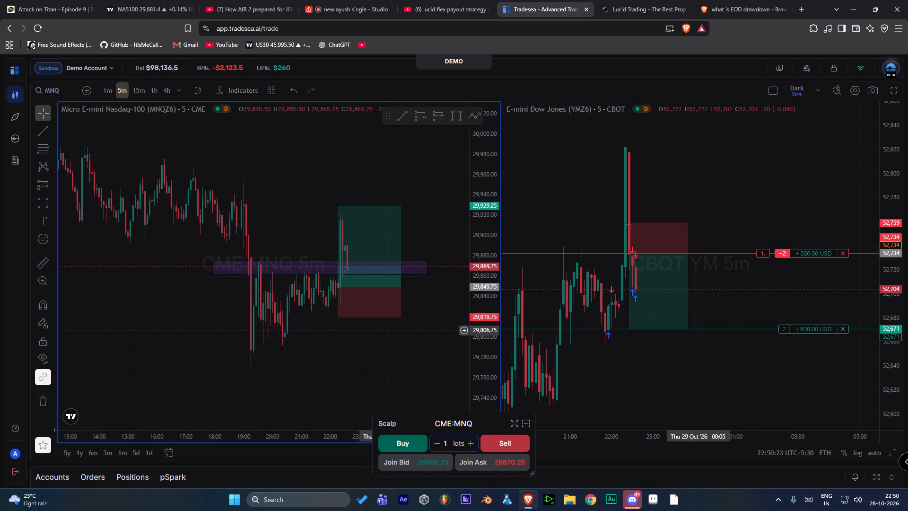
triple_click(594, 253)
left_click(594, 253)
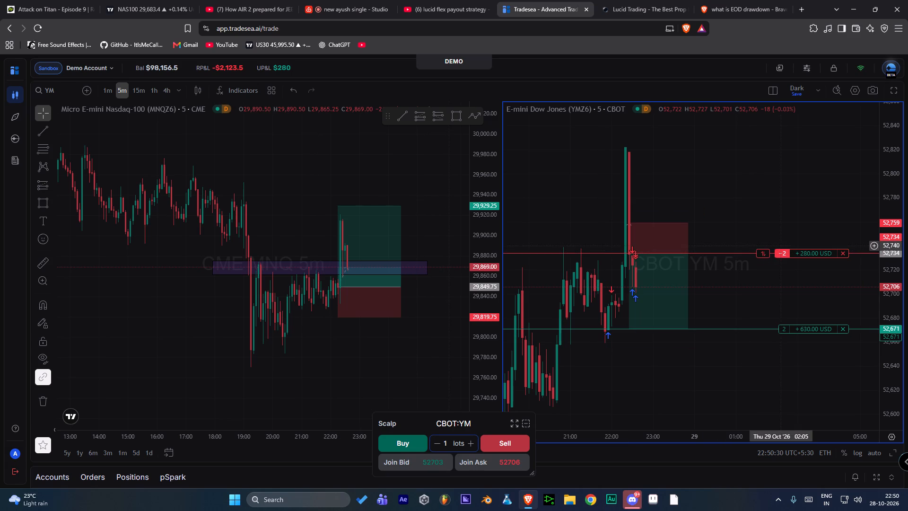
left_click_drag(786, 252, 783, 246)
left_click_drag(807, 247, 789, 247)
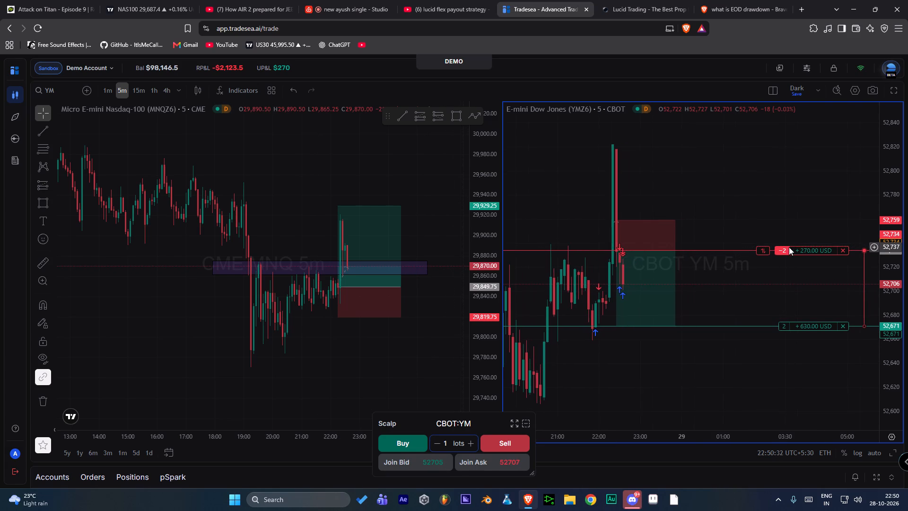
scroll(631, 247, "down", 1)
scroll(664, 324, "down", 1)
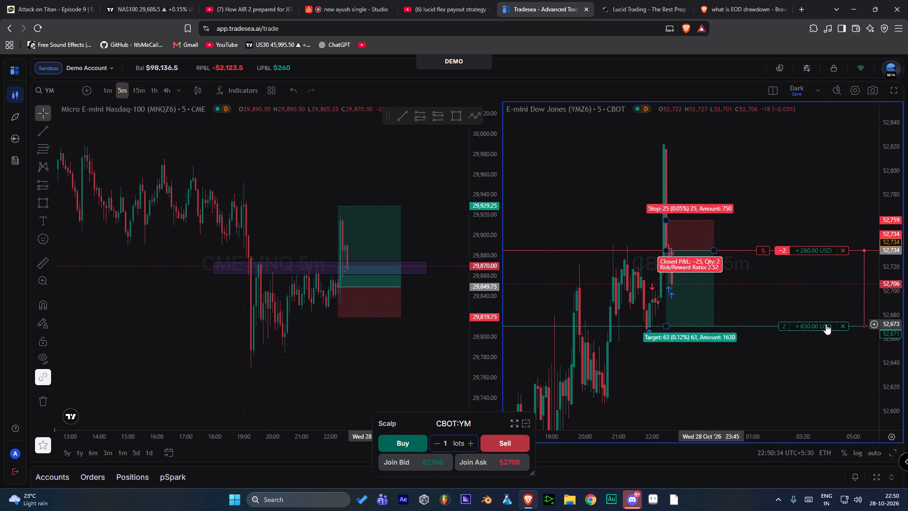
scroll(894, 316, "down", 2)
left_click(812, 363)
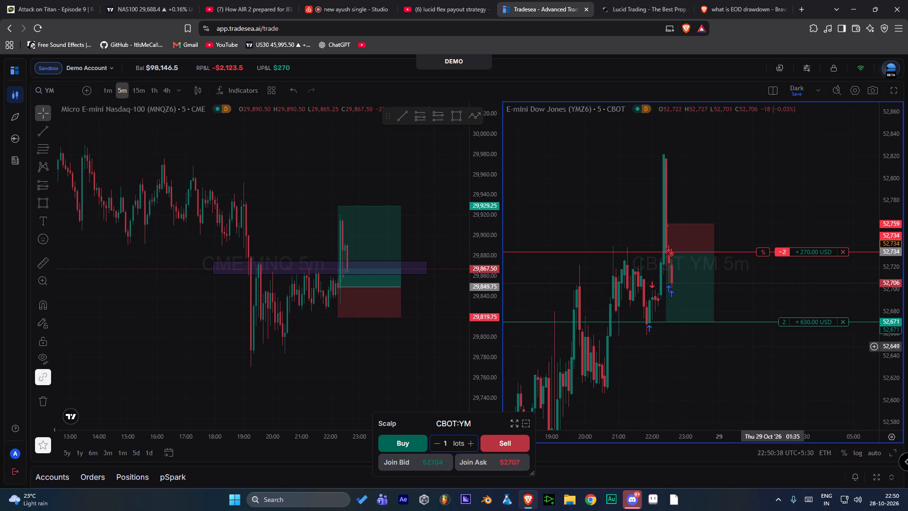
Sell 4 lots of CME:MNQ at market.
left_click(469, 442)
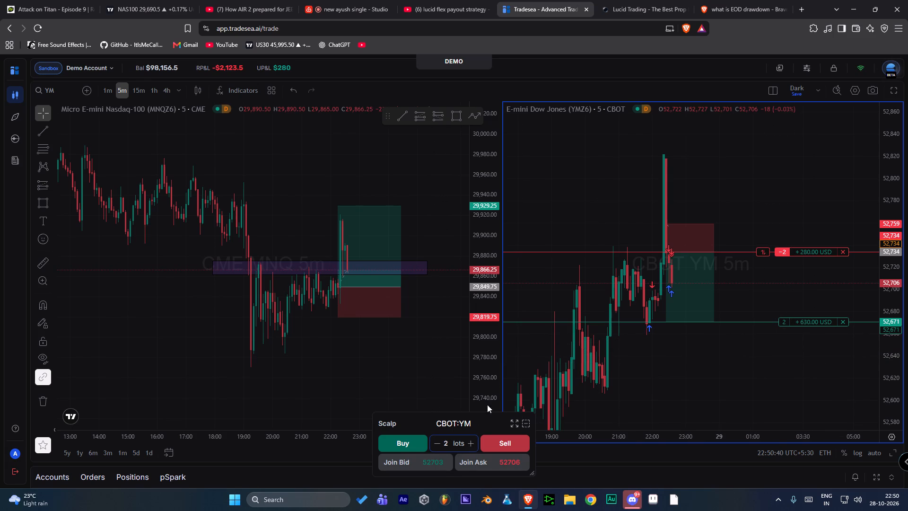
left_click(295, 165)
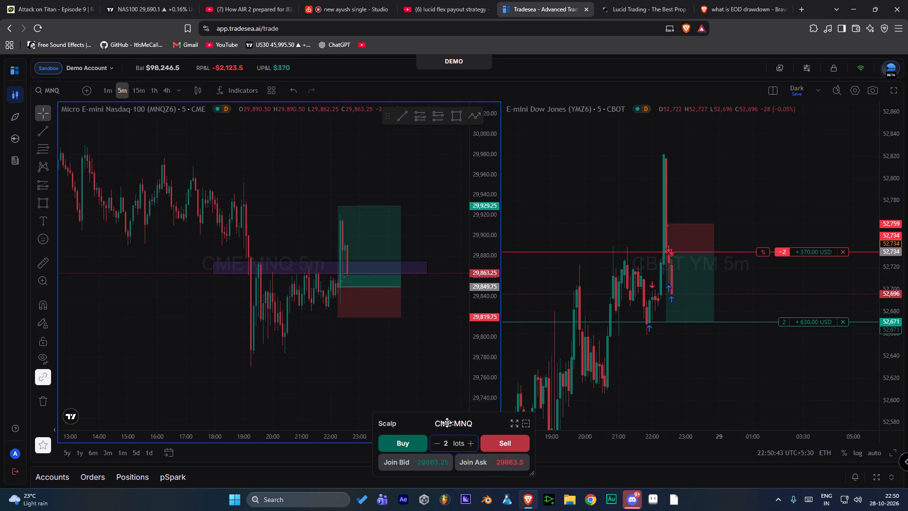
double_click(469, 443)
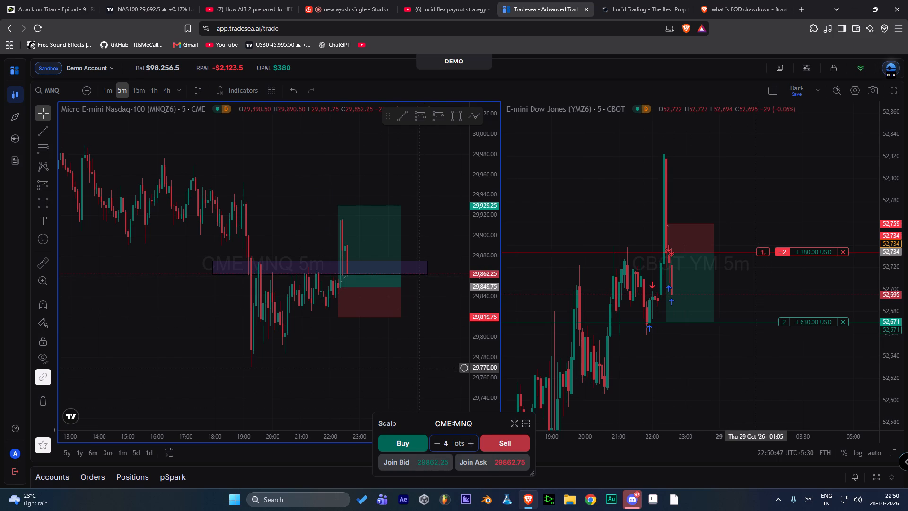
left_click(506, 446)
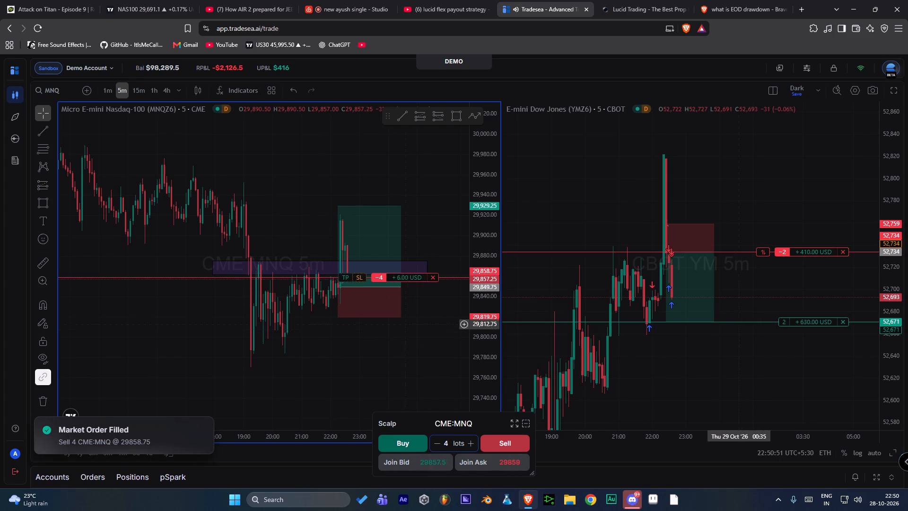
left_click_drag(491, 362, 480, 304)
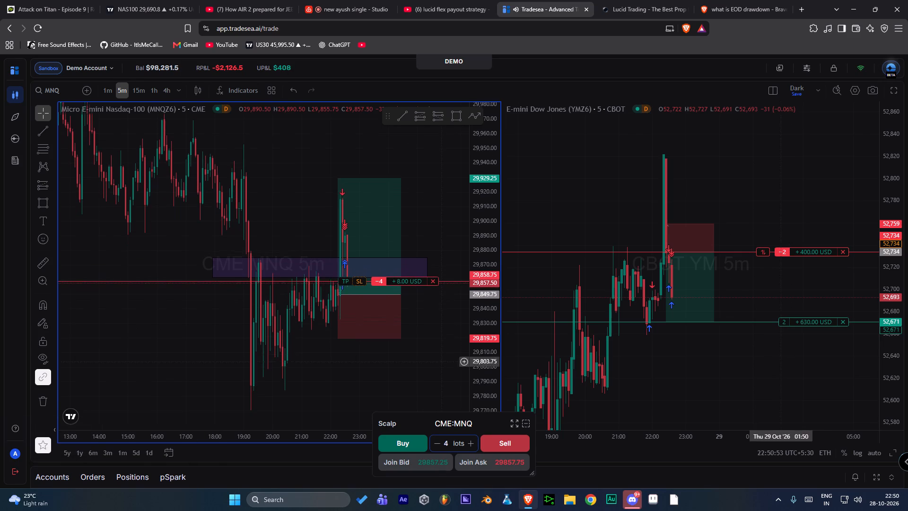
left_click_drag(440, 362, 450, 341)
scroll(450, 341, "up", 2)
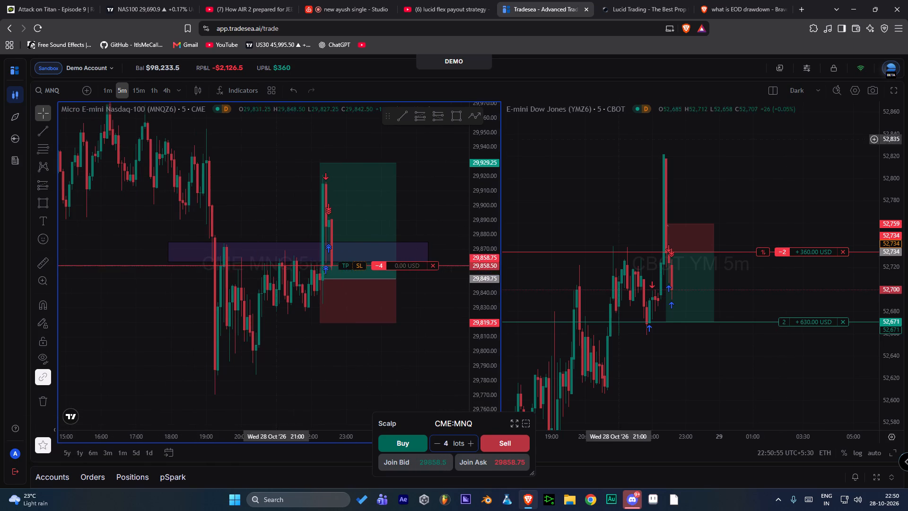
Turn off the Order Filled sound notification and save the settings.
left_click(810, 67)
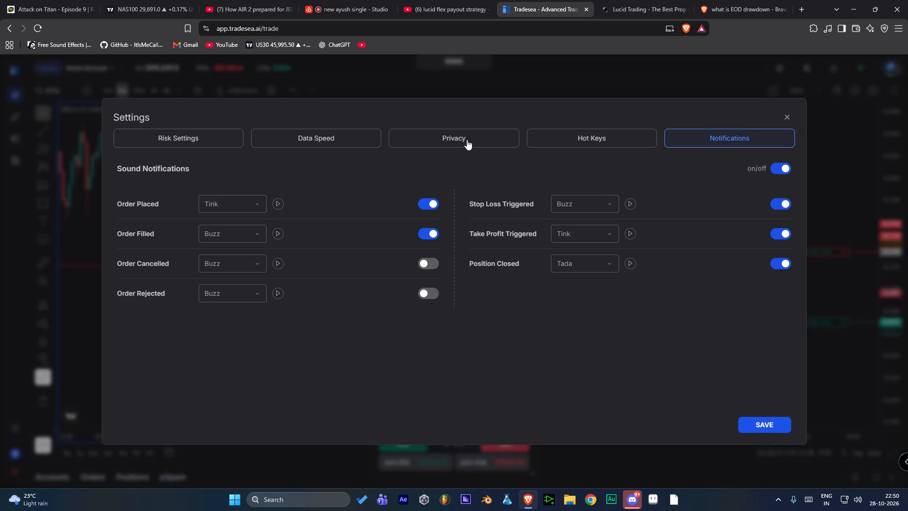
left_click(427, 230)
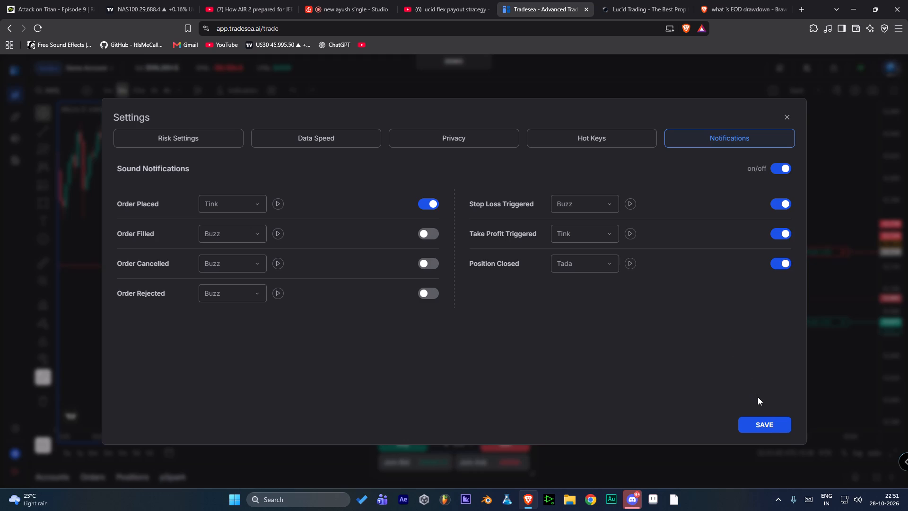
left_click(771, 423)
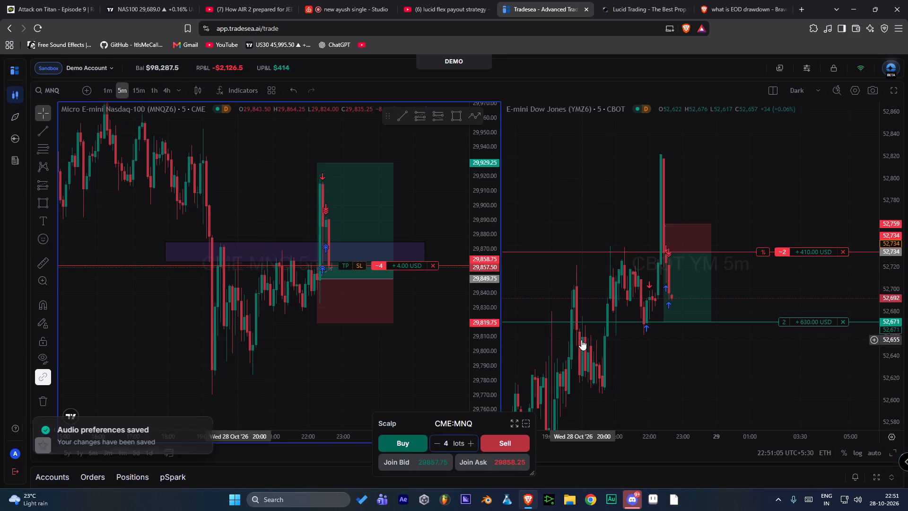
Delete the long position drawing with its target and stop boxes from the CME:MNQ chart.
left_click_drag(414, 352, 414, 376)
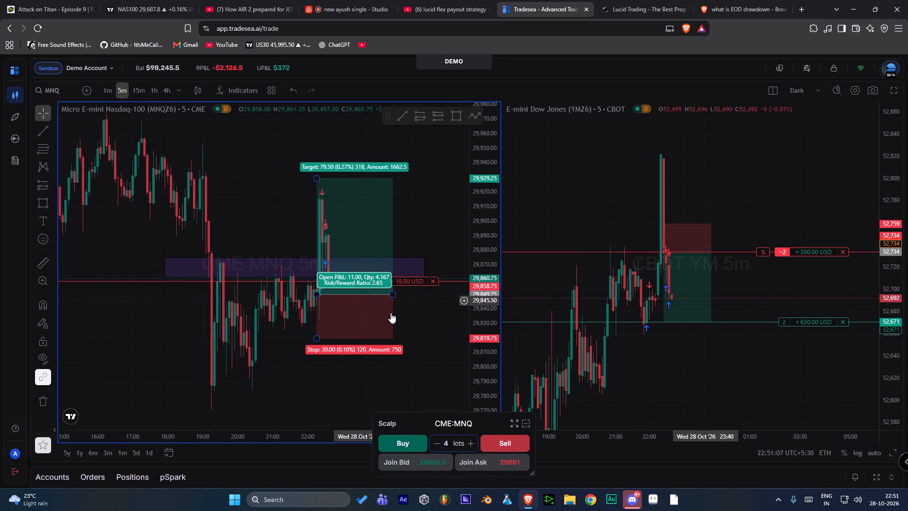
left_click(352, 240)
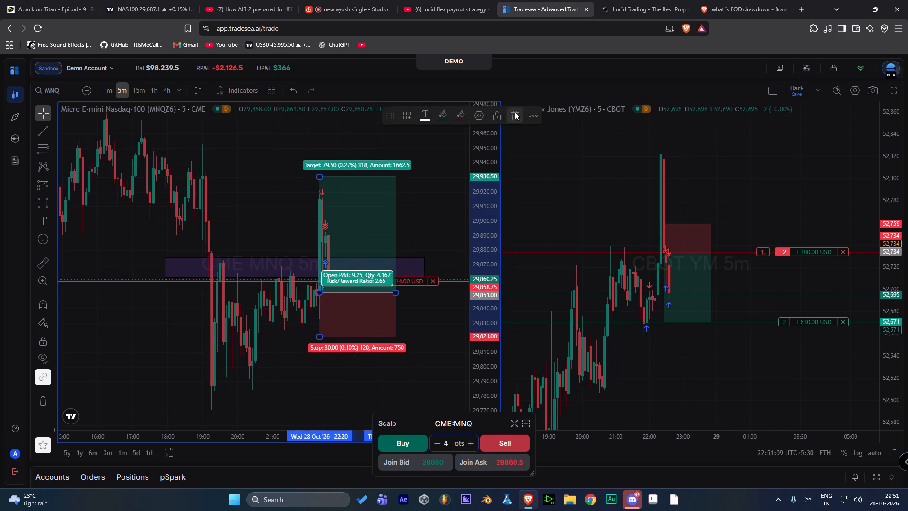
left_click(515, 112)
Place a stop loss for the 4-lot CME:MNQ sell position at about 29,876.50, above the rectangle zone.
left_click_drag(363, 278, 362, 260)
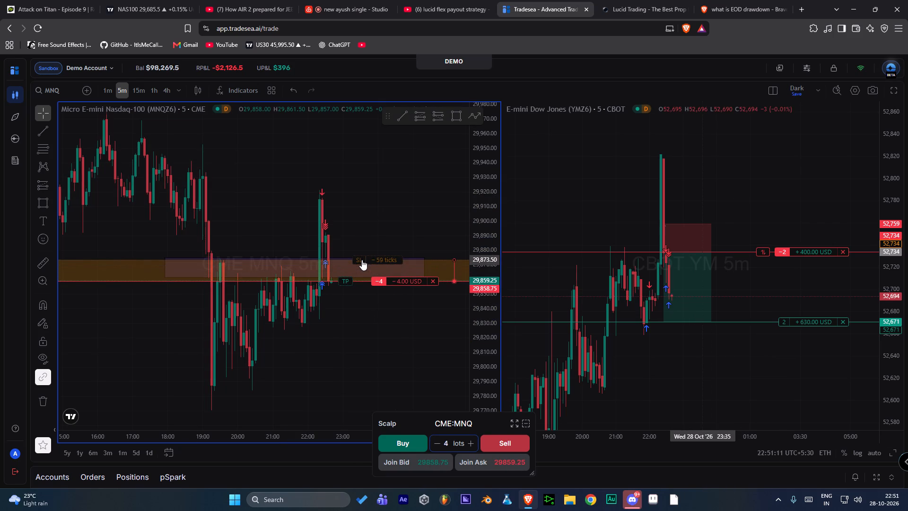
left_click_drag(362, 260, 358, 256)
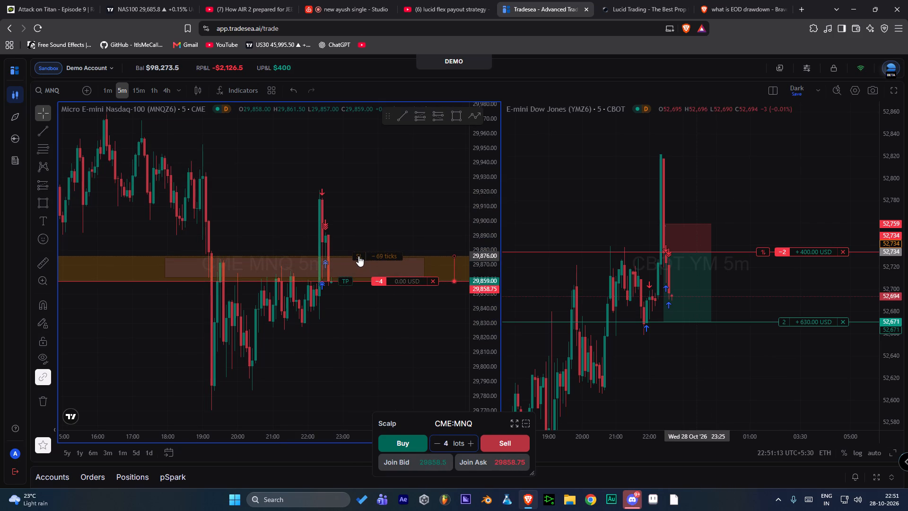
left_click_drag(358, 256, 363, 255)
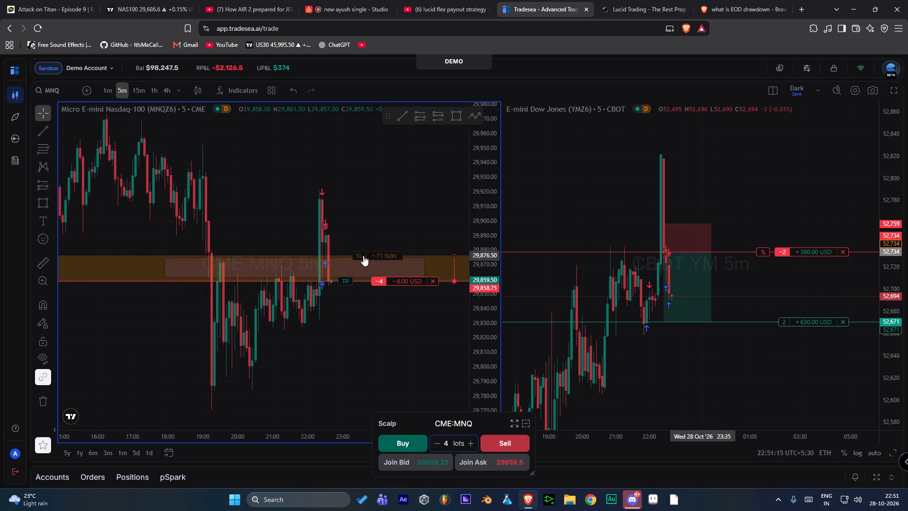
left_click_drag(363, 255, 369, 255)
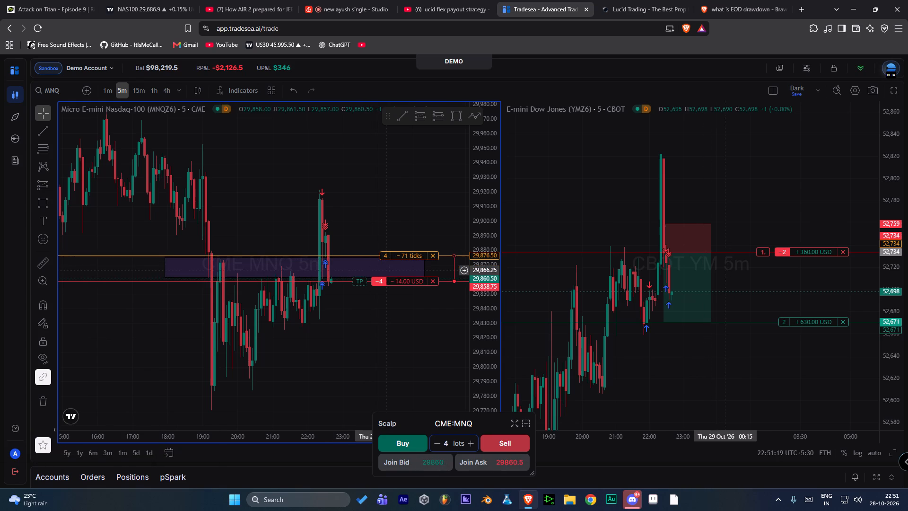
Place a take profit for the 4-lot CME:MNQ sell position at about 29,797.25.
left_click_drag(360, 283, 372, 347)
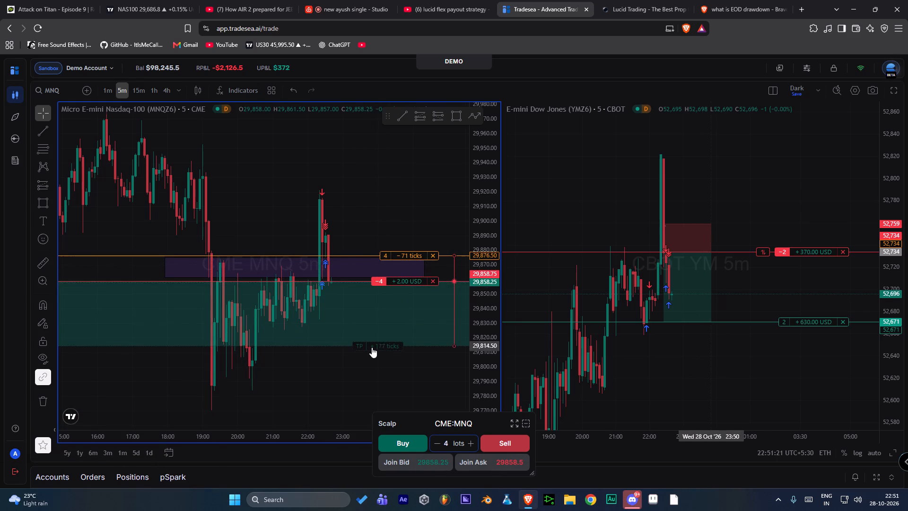
left_click_drag(372, 347, 381, 371)
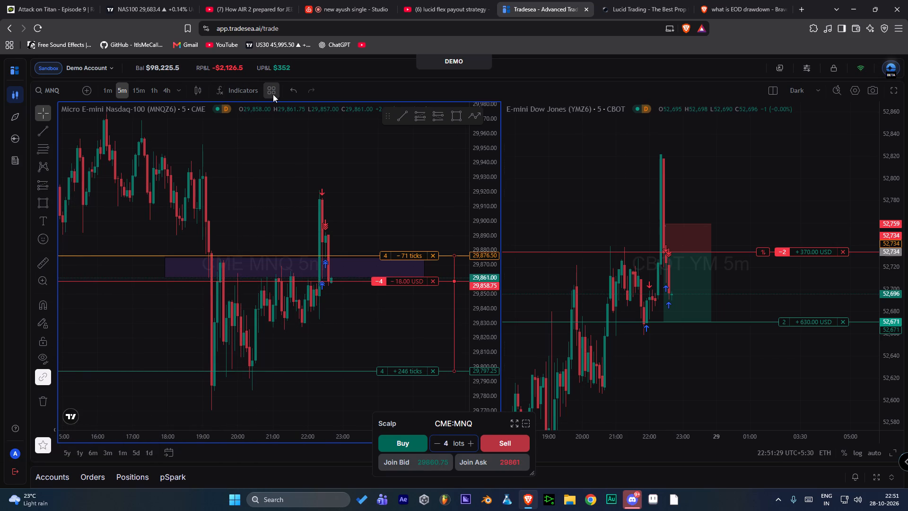
Set the brackets' profit and loss display to Money in the chart's trading settings and apply.
left_click(856, 87)
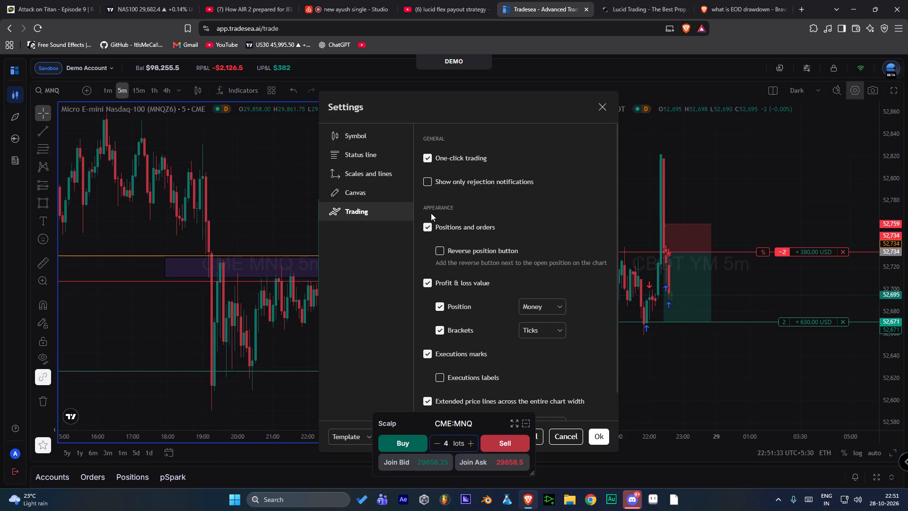
left_click(542, 309)
left_click(542, 309)
left_click(547, 333)
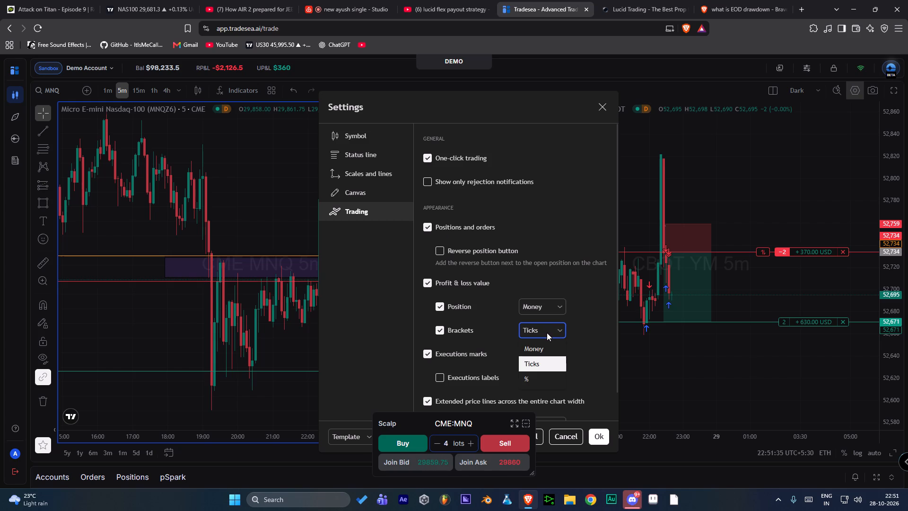
left_click(546, 344)
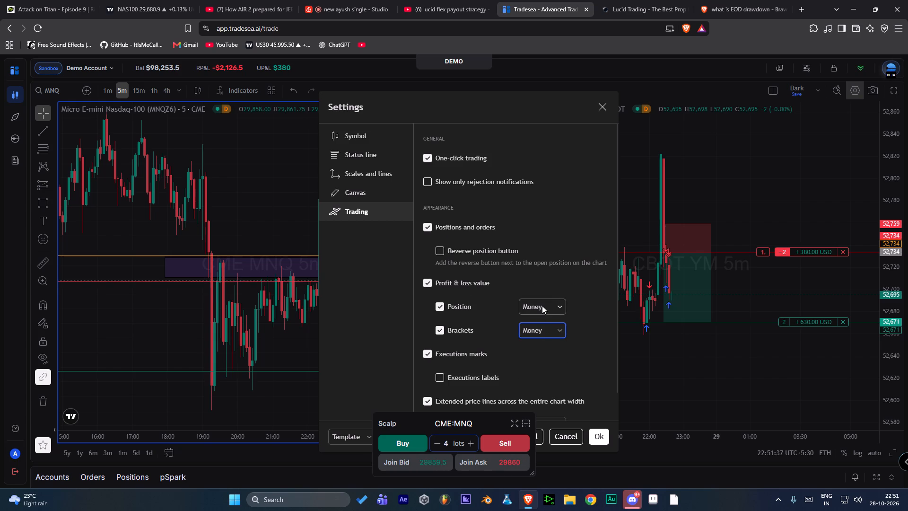
left_click(554, 335)
left_click(549, 332)
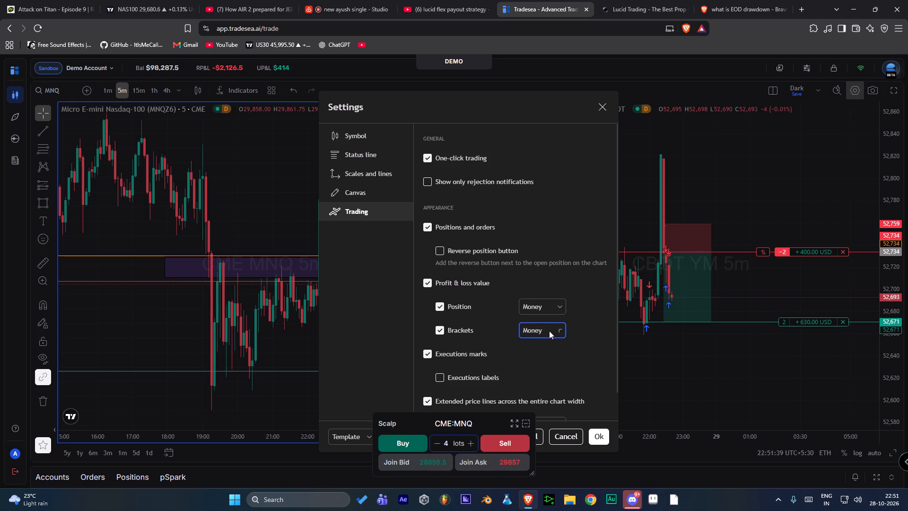
left_click(597, 439)
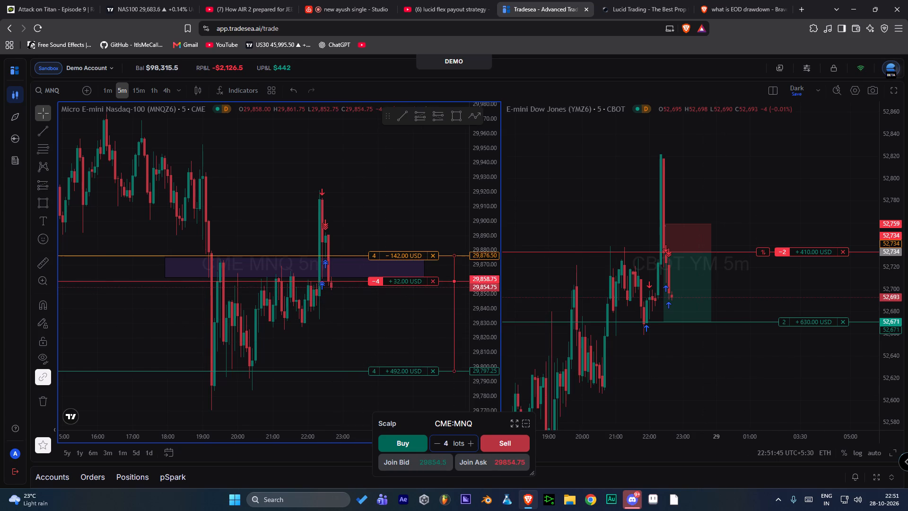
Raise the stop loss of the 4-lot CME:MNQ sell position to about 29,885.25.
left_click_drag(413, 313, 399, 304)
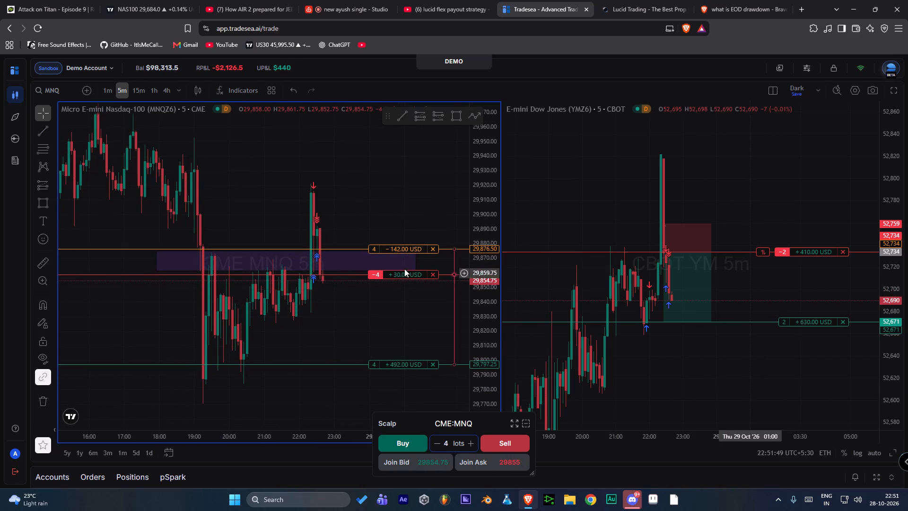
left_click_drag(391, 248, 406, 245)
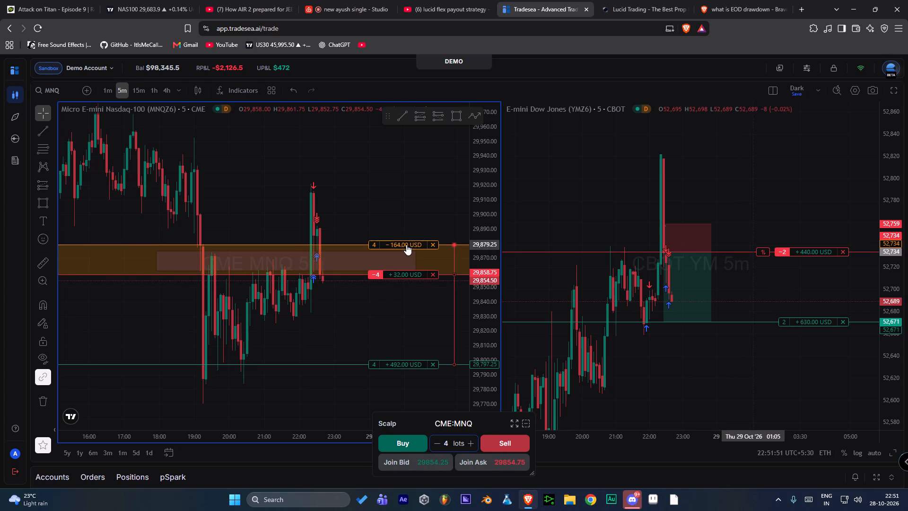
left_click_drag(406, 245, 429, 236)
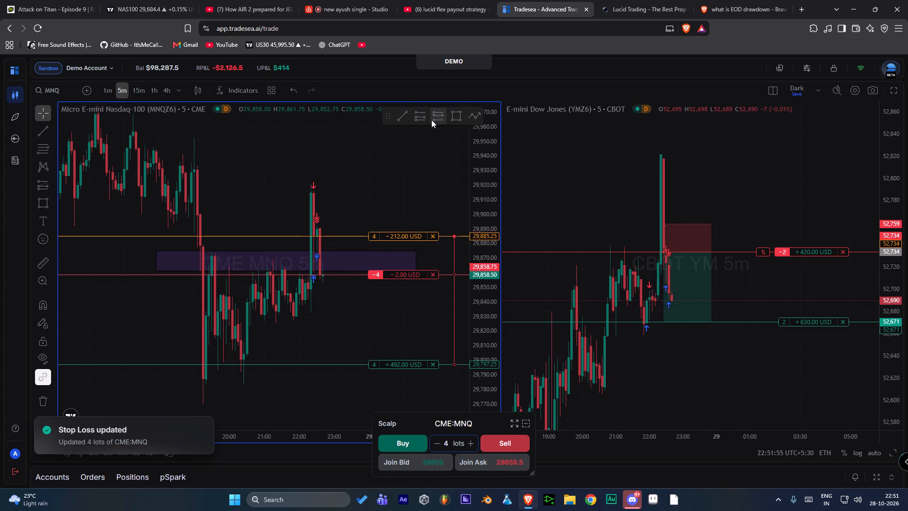
Draw a short position on the CME:MNQ chart with entry at about 29,858.25 and stop at about 29,889.00.
left_click(434, 119)
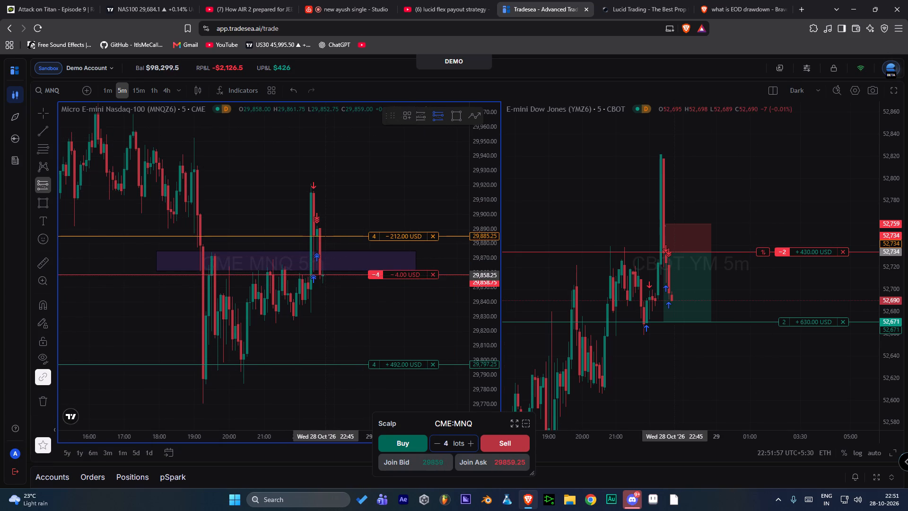
left_click(323, 275)
left_click_drag(323, 212, 323, 212)
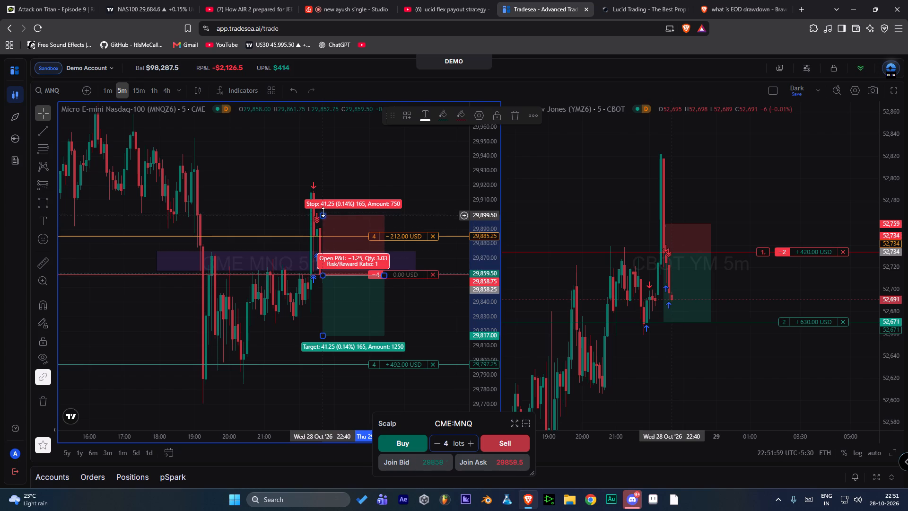
left_click_drag(323, 212, 293, 230)
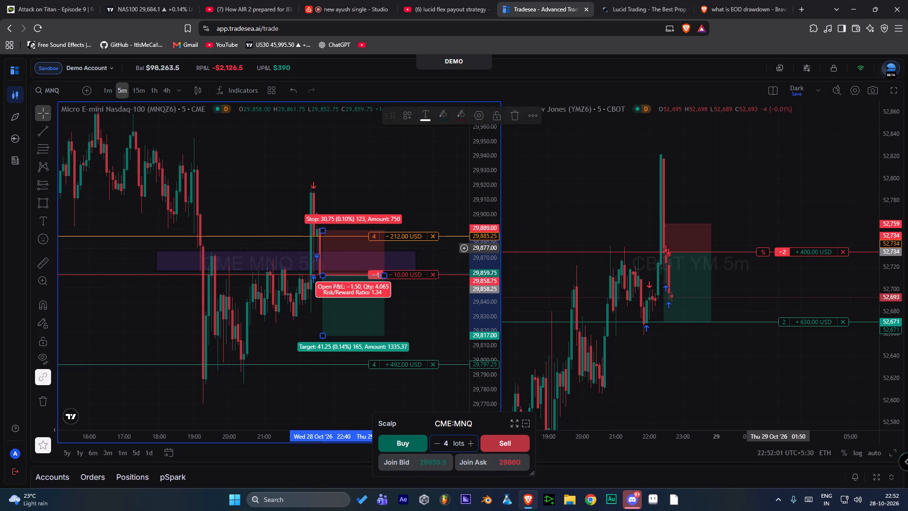
Move the CME:MNQ stop loss order to about 29,889.00, level with the drawing's stop edge.
left_click_drag(415, 234, 421, 230)
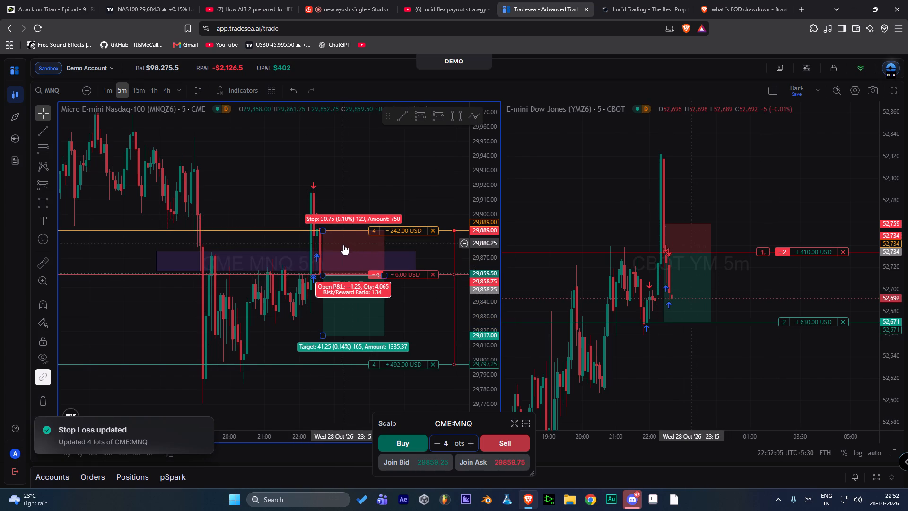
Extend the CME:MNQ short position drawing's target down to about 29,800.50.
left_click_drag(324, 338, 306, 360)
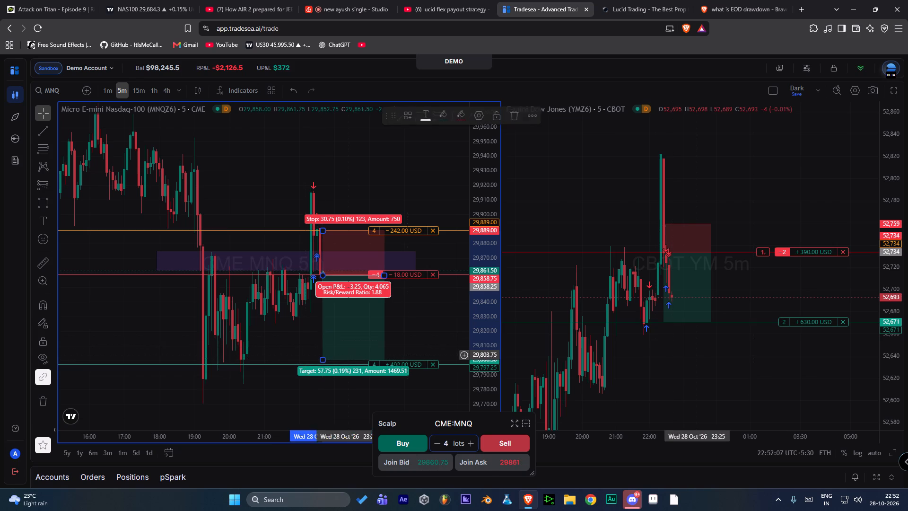
Lower the take profit of the 4-lot CME:MNQ sell position to about 29,781.25.
left_click_drag(401, 362, 430, 388)
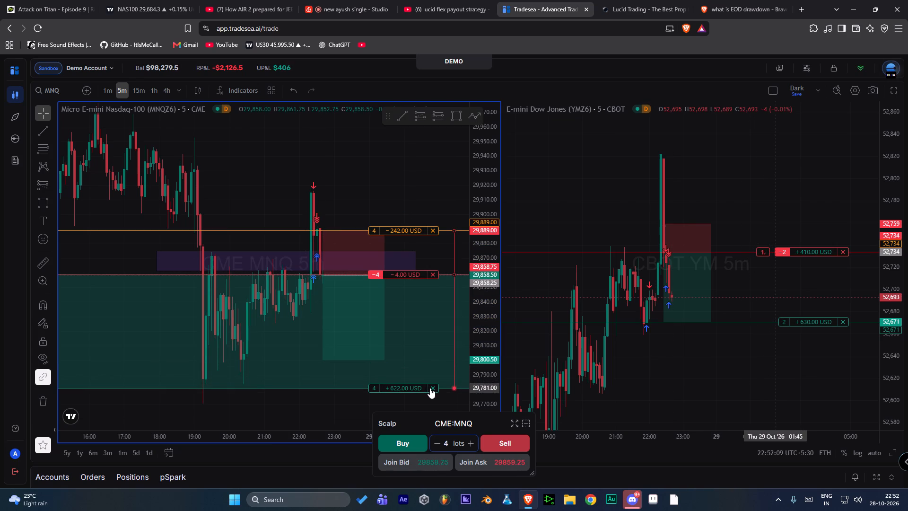
left_click_drag(430, 388, 432, 390)
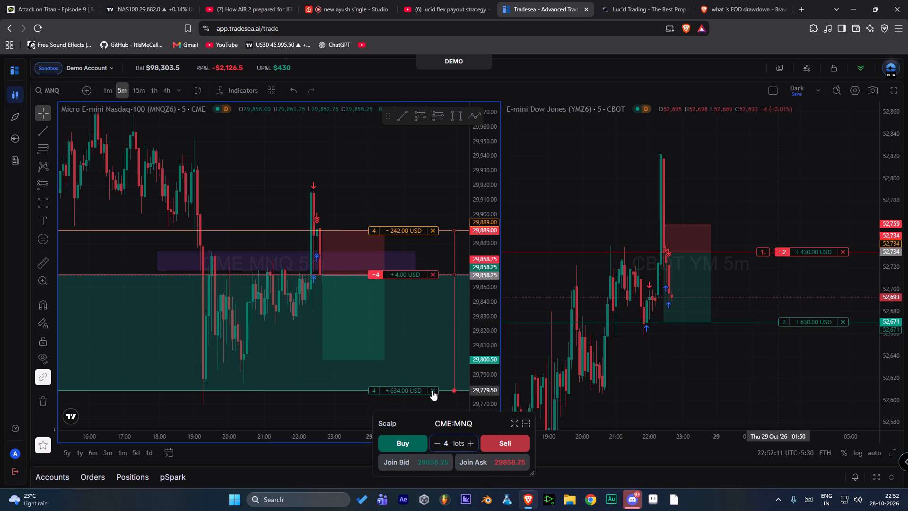
left_click_drag(432, 390, 427, 388)
Extend the CME:MNQ short position drawing's target to about 29,781.00, level with the take profit order.
left_click_drag(319, 358, 298, 376)
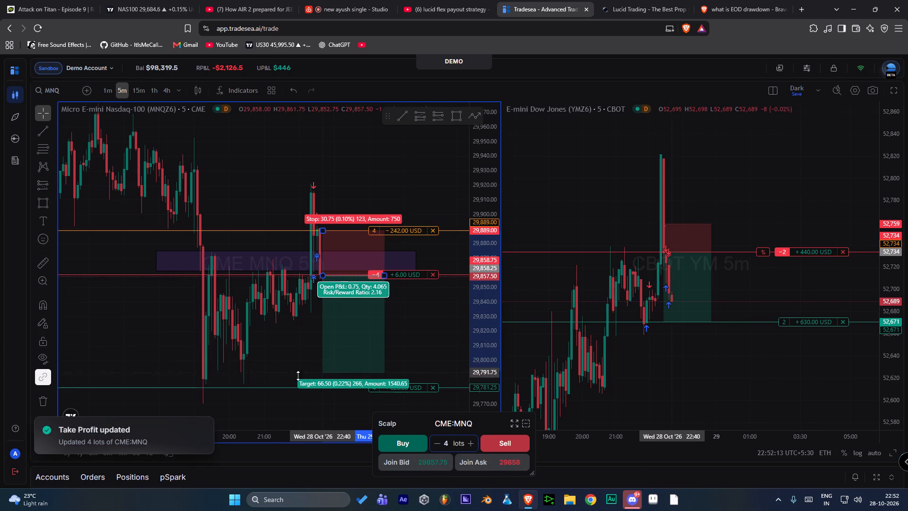
left_click_drag(298, 376, 257, 387)
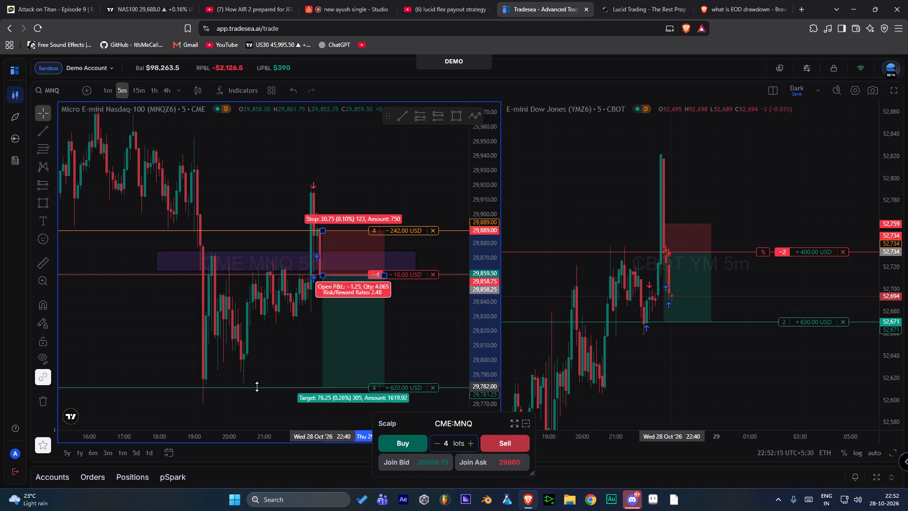
left_click_drag(257, 387, 260, 388)
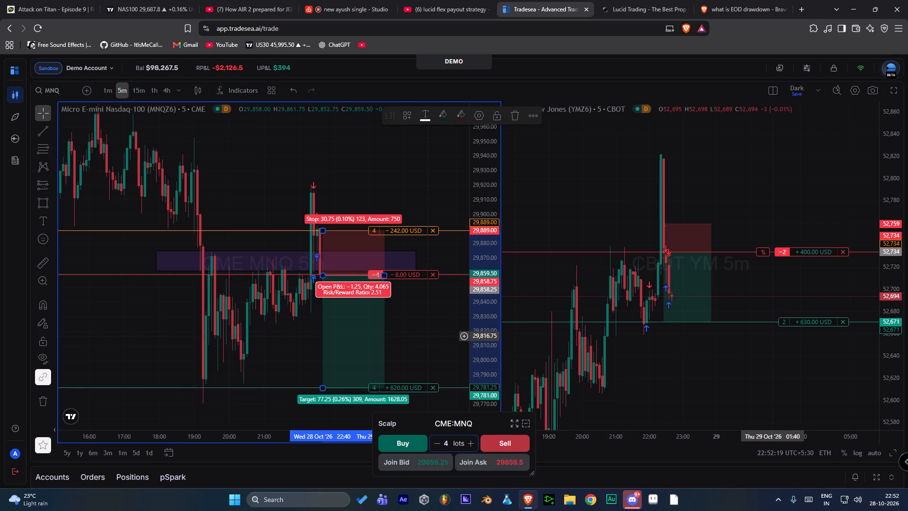
left_click(427, 336)
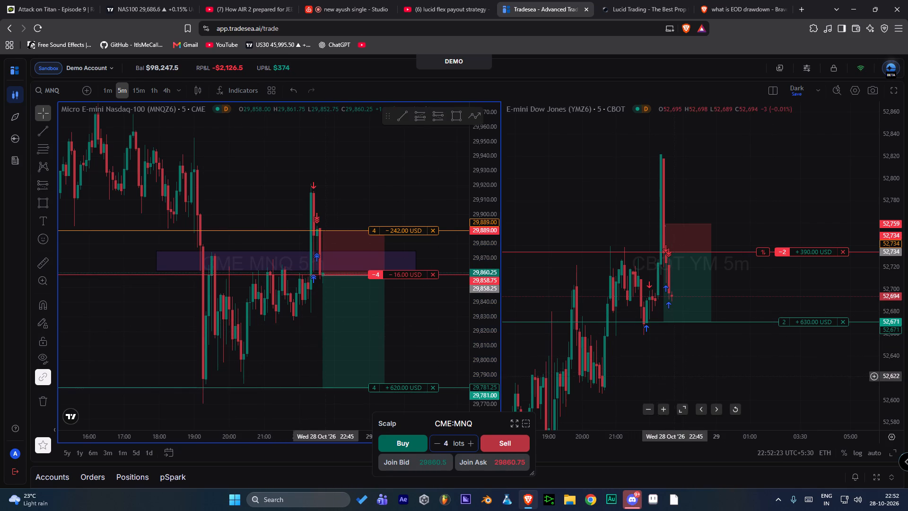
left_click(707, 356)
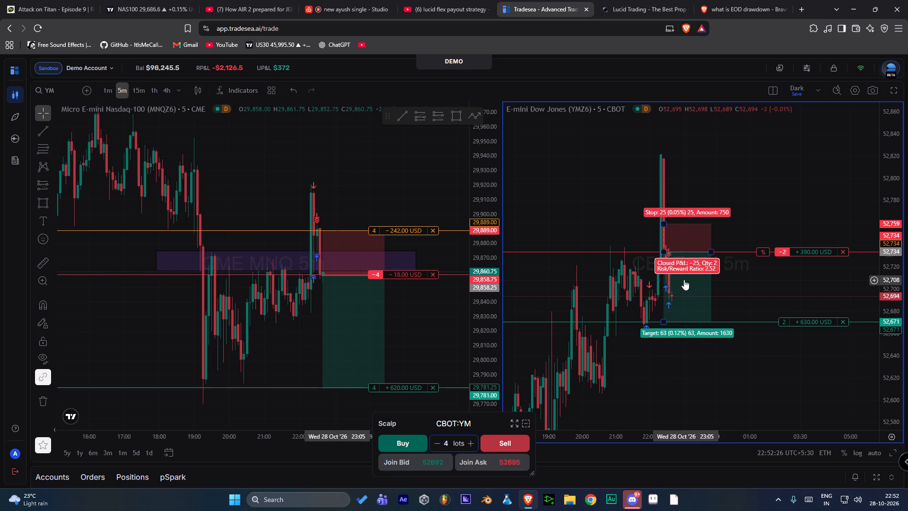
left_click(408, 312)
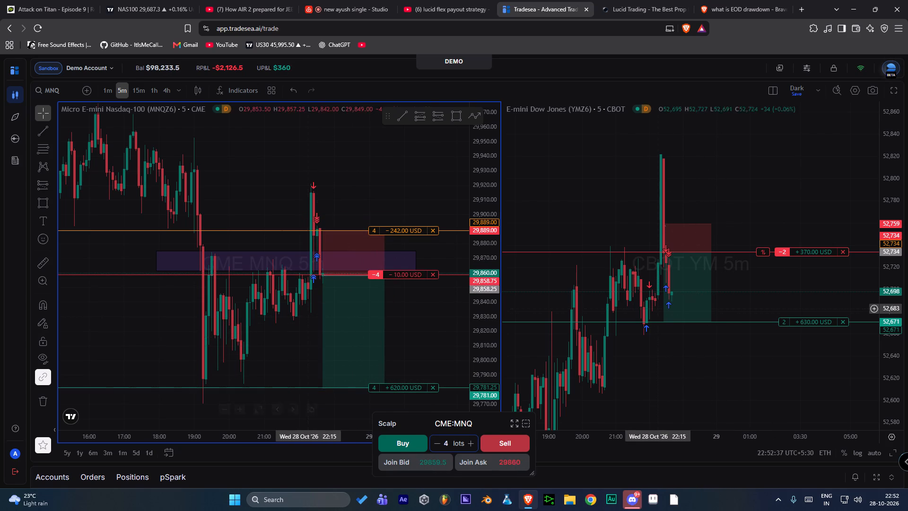
Adjust the target of the short position drawing on the CBOT:YM chart to about 52,670.
left_click_drag(665, 320, 653, 326)
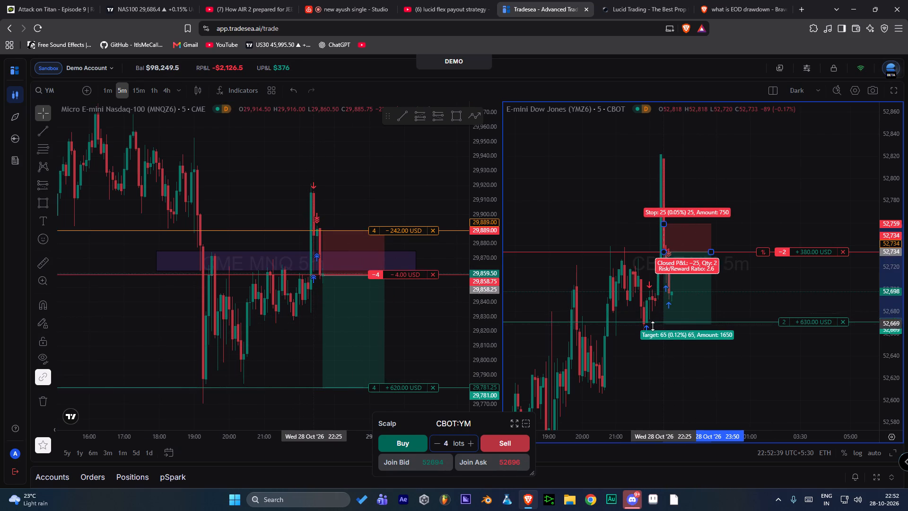
left_click_drag(653, 326, 630, 336)
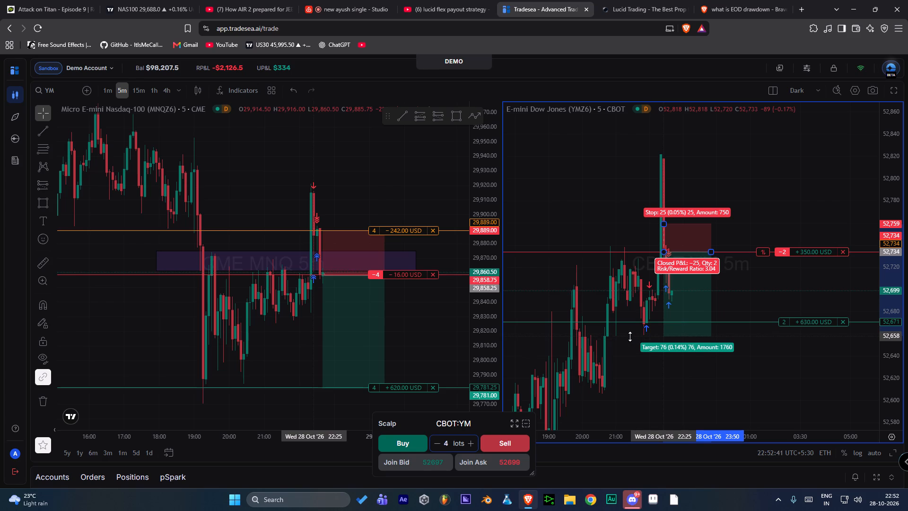
left_click_drag(630, 336, 637, 320)
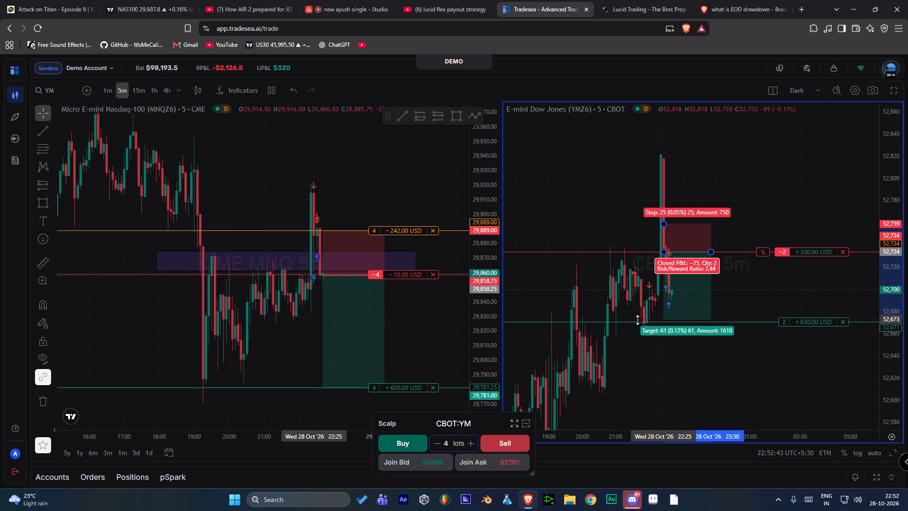
left_click_drag(637, 320, 643, 323)
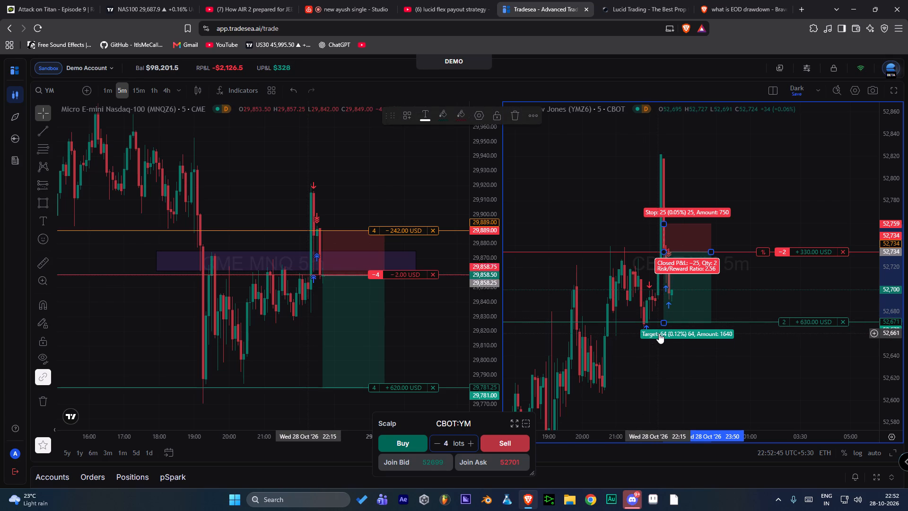
left_click(429, 316)
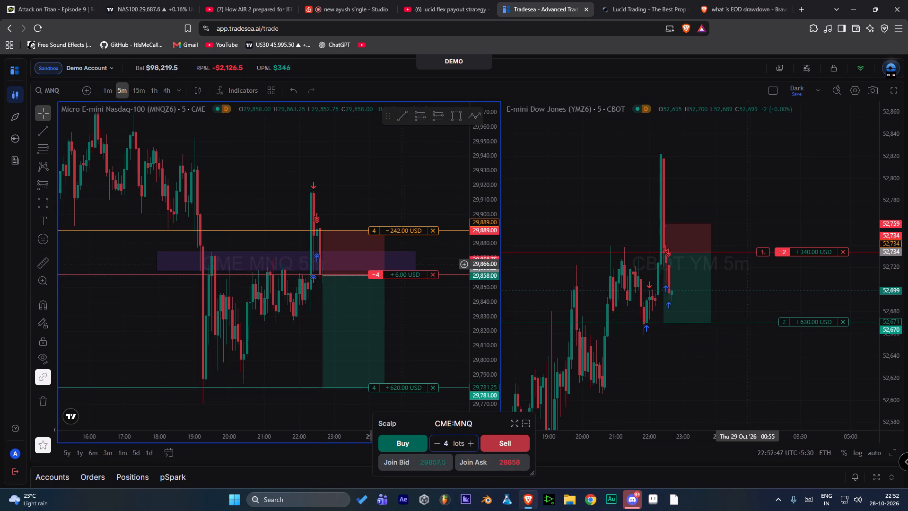
Narrow the CME:MNQ chart pane slightly by moving the divider between the two charts.
left_click_drag(487, 340, 452, 111)
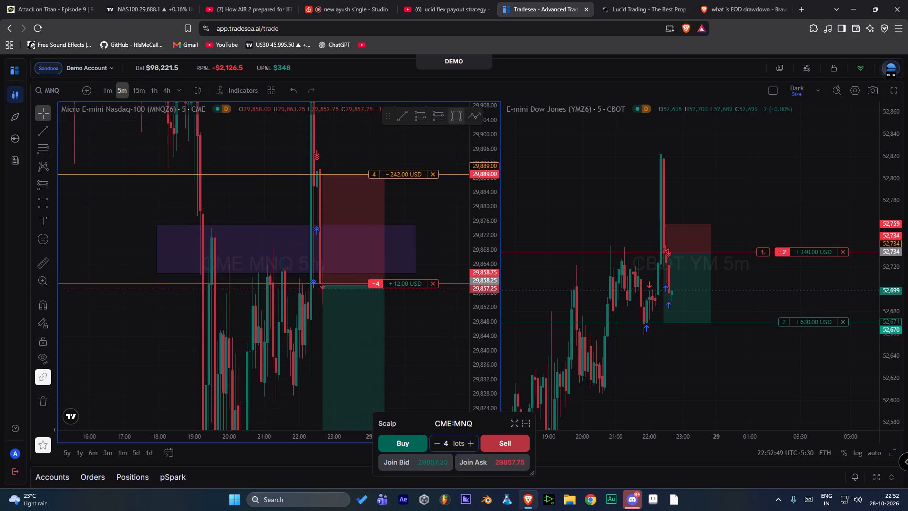
left_click_drag(501, 345, 472, 141)
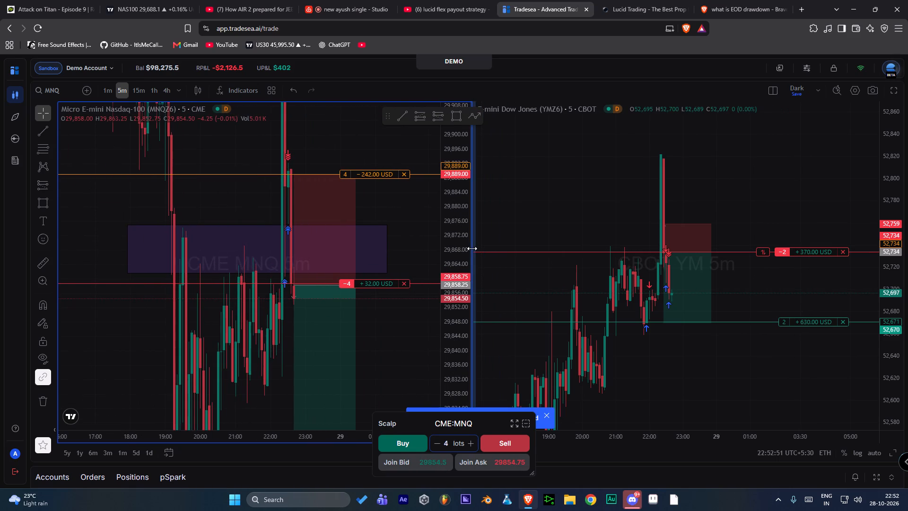
left_click_drag(472, 248, 485, 249)
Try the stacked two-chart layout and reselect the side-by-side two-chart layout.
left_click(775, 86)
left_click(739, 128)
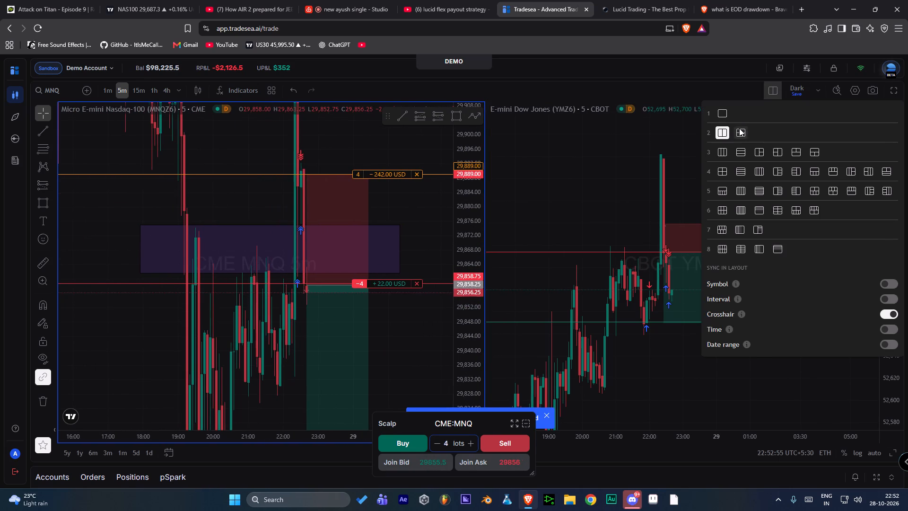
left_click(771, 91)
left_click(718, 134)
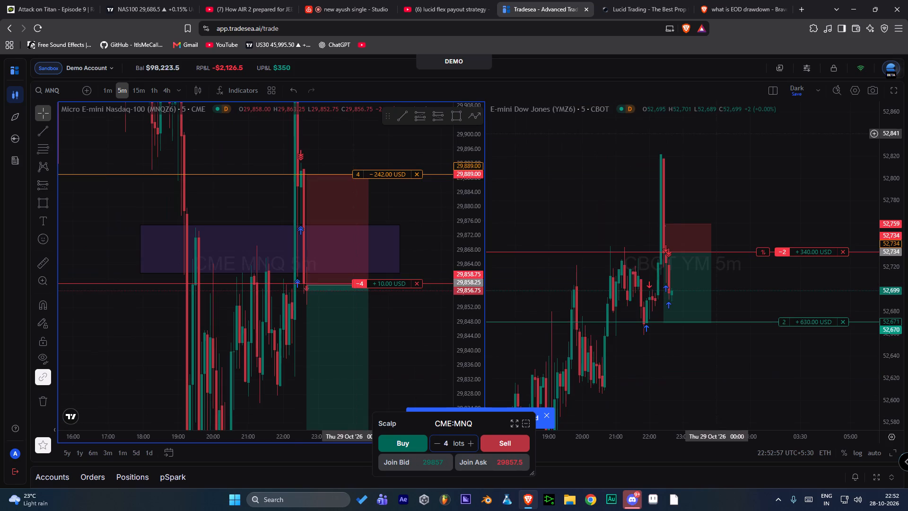
Close the 4-lot CME:MNQ sell position.
left_click_drag(460, 247, 463, 343)
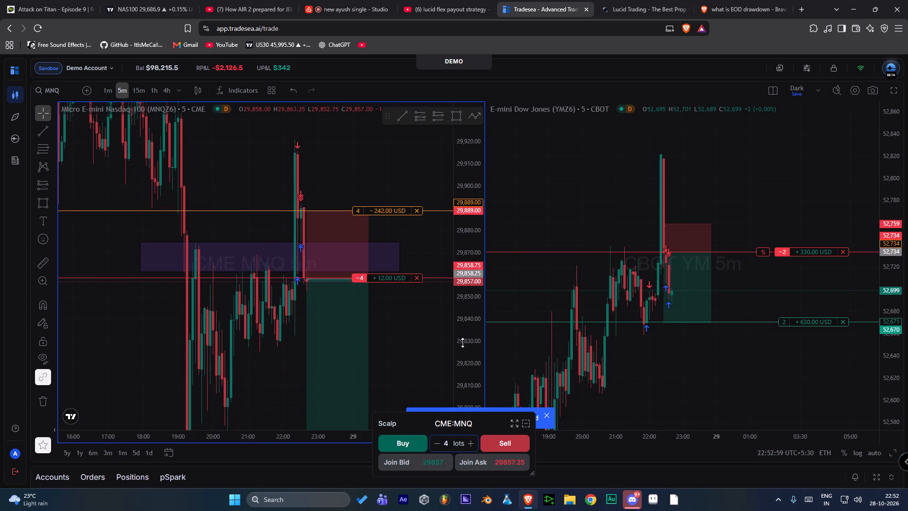
left_click_drag(463, 343, 470, 400)
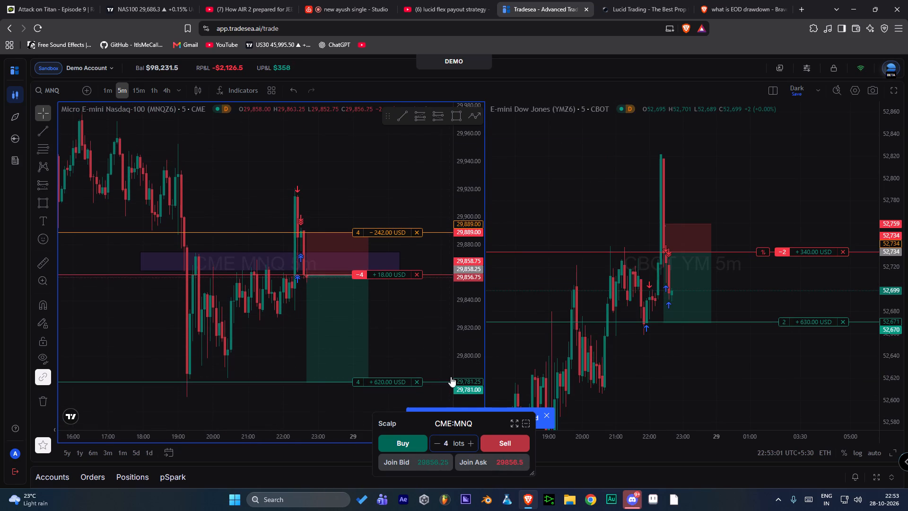
left_click(411, 318)
left_click_drag(419, 327, 408, 306)
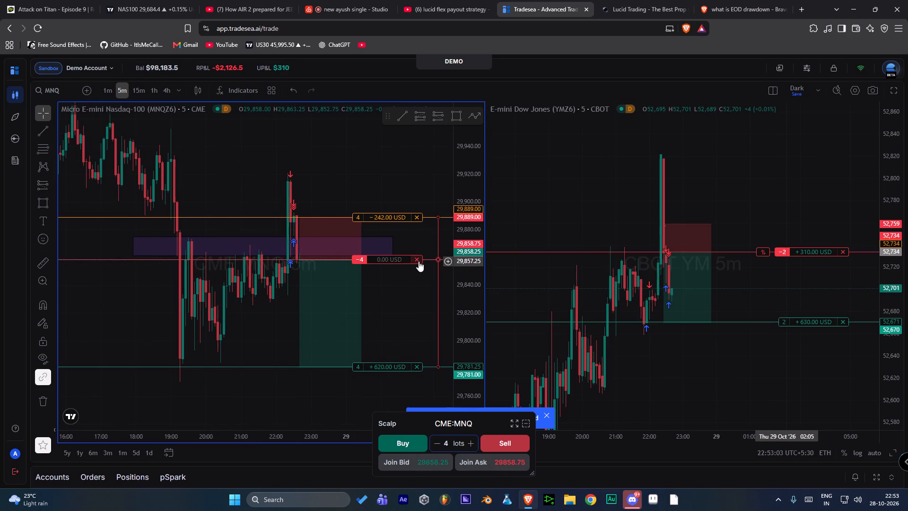
left_click(419, 261)
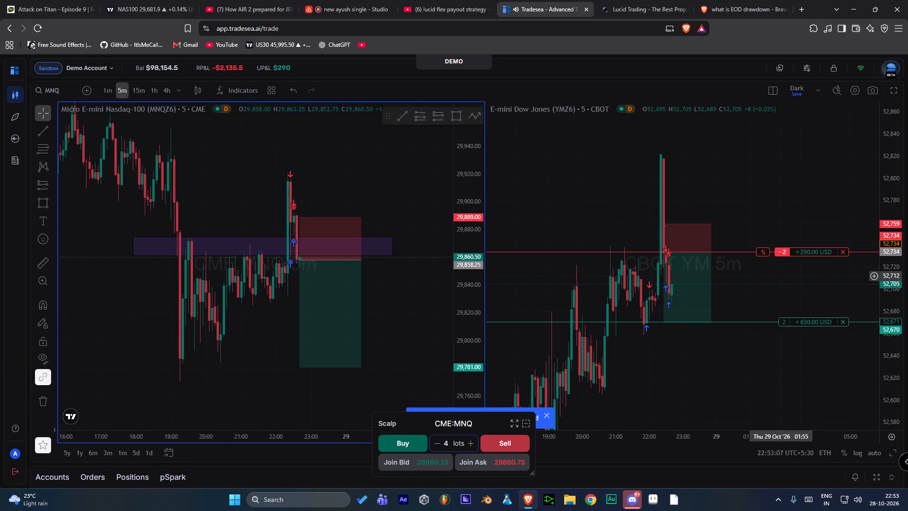
Close the 2-lot CBOT:YM sell position.
left_click(842, 251)
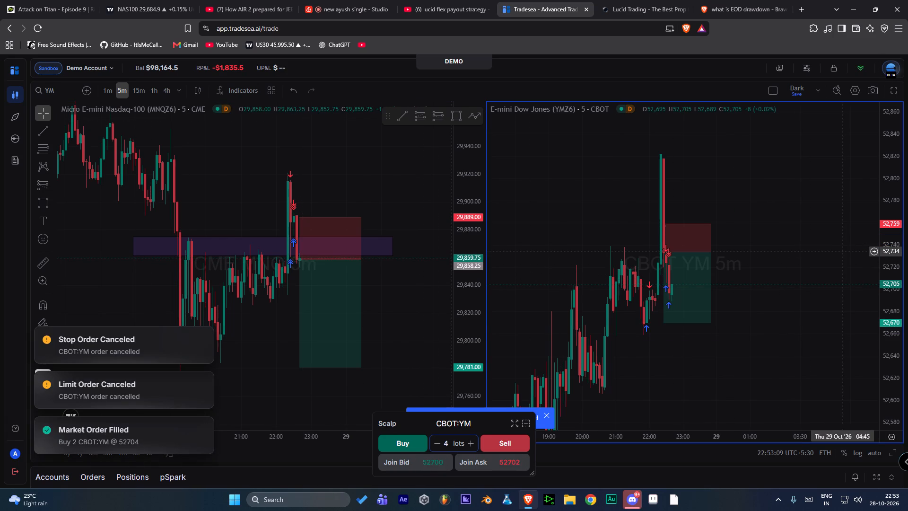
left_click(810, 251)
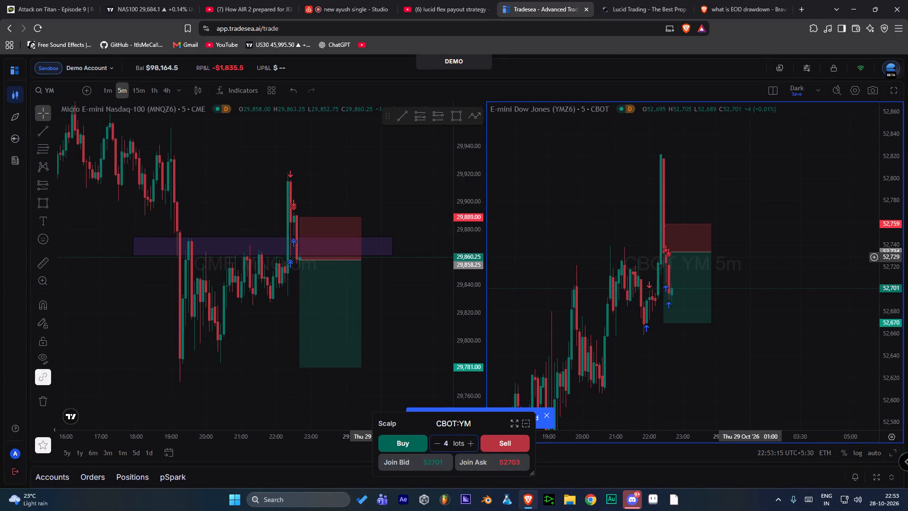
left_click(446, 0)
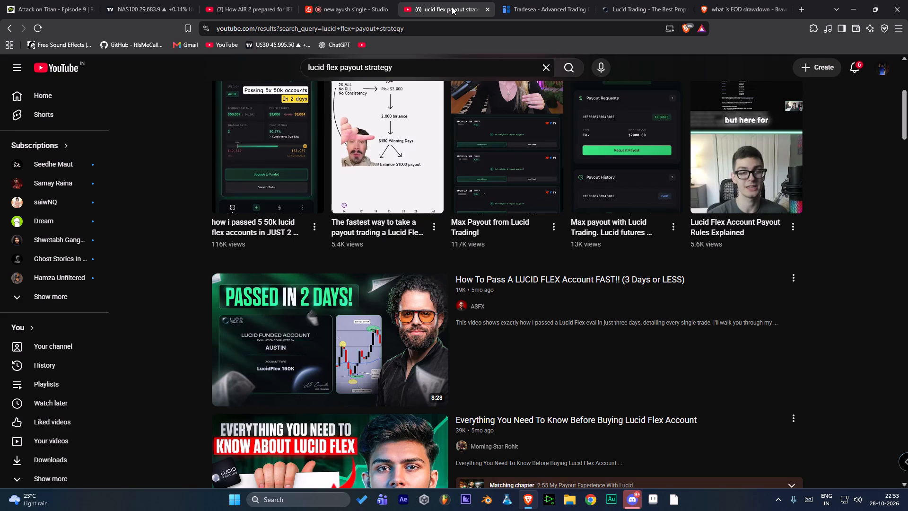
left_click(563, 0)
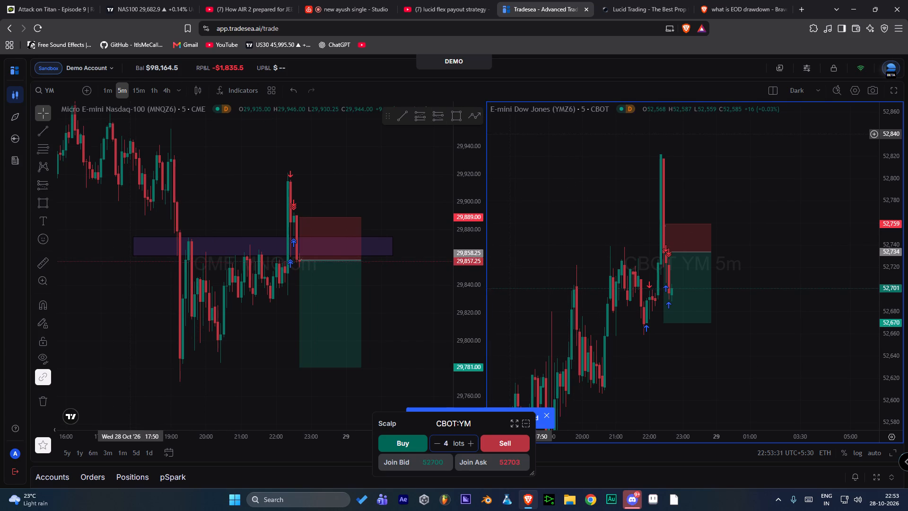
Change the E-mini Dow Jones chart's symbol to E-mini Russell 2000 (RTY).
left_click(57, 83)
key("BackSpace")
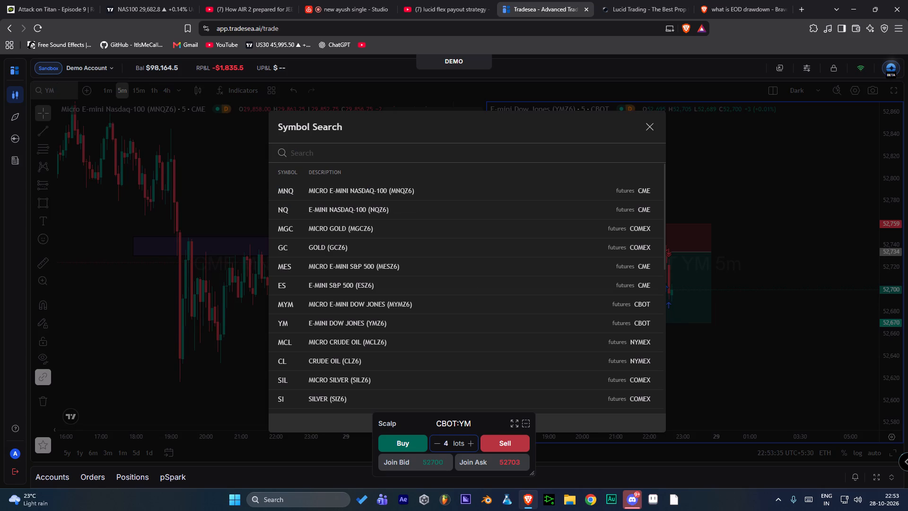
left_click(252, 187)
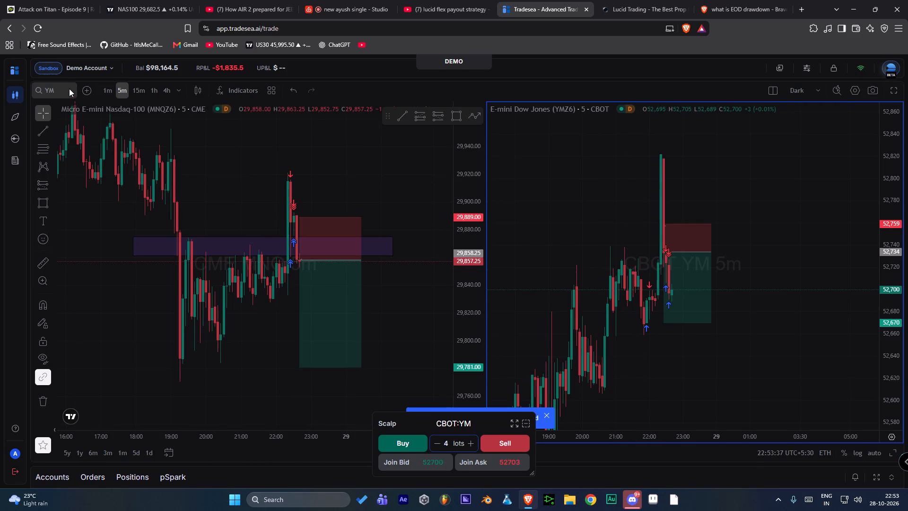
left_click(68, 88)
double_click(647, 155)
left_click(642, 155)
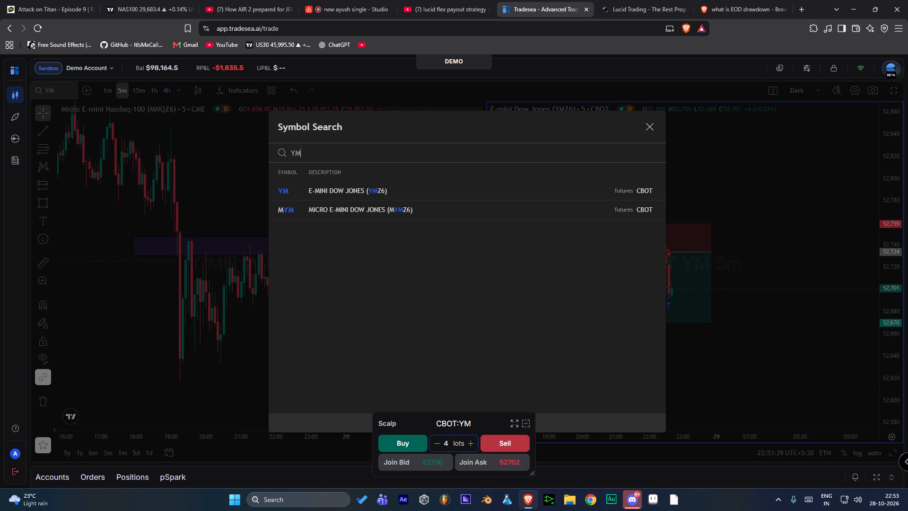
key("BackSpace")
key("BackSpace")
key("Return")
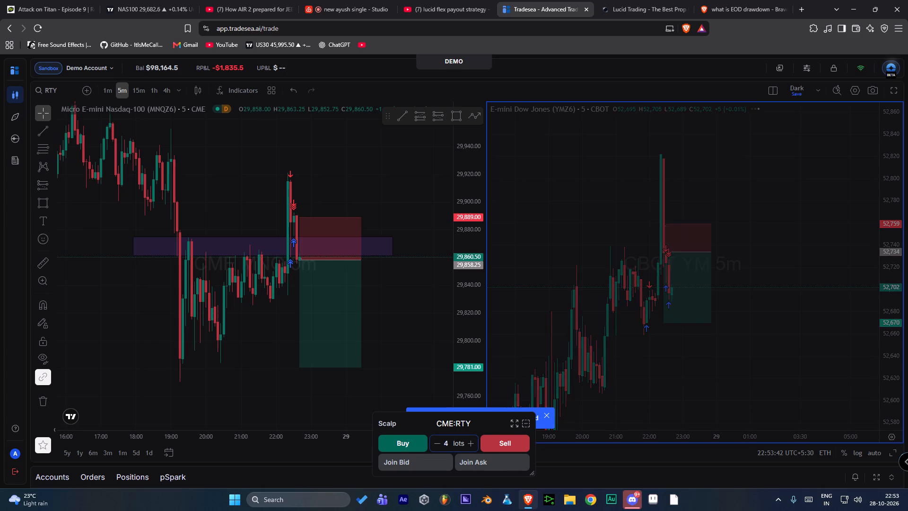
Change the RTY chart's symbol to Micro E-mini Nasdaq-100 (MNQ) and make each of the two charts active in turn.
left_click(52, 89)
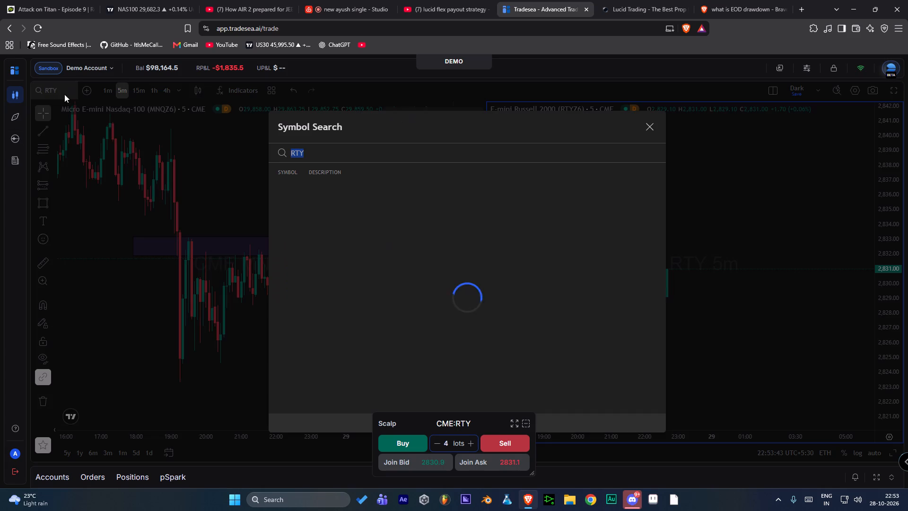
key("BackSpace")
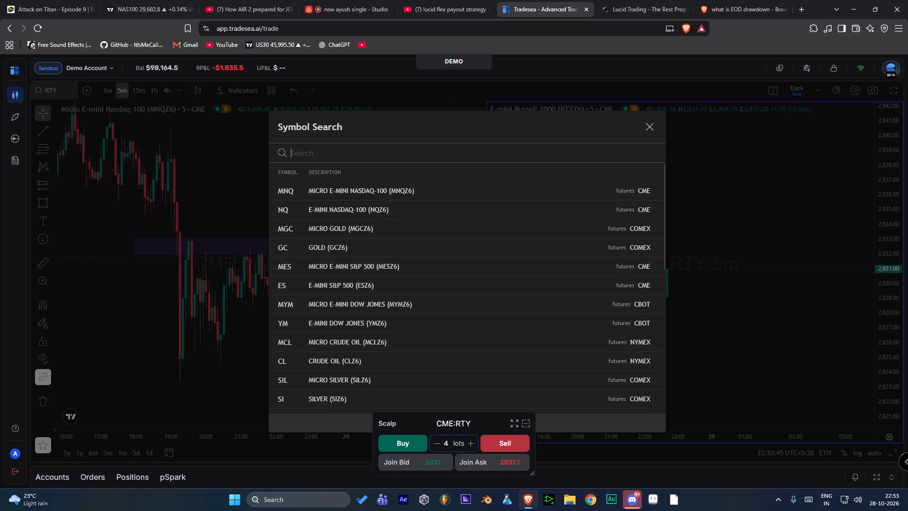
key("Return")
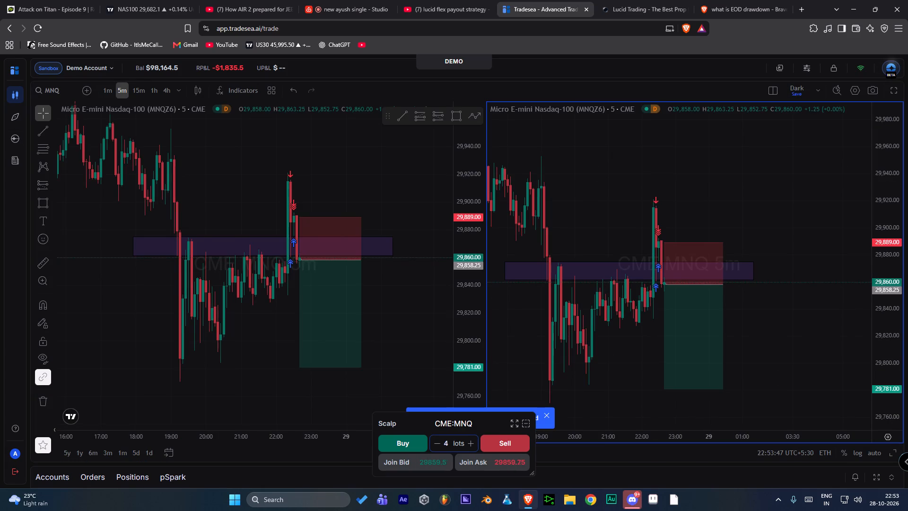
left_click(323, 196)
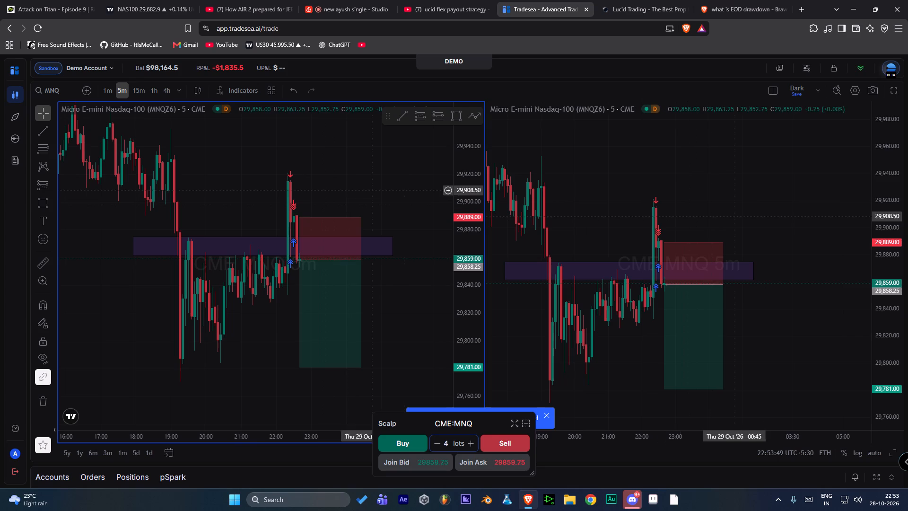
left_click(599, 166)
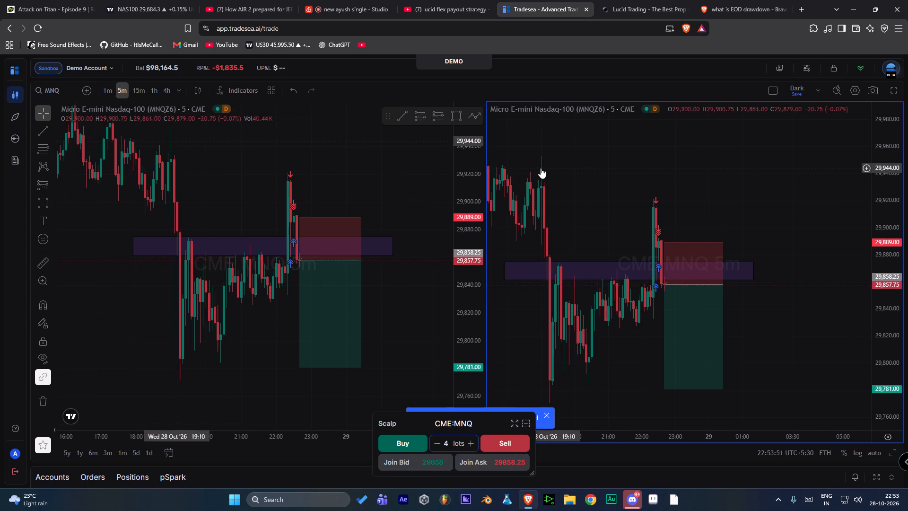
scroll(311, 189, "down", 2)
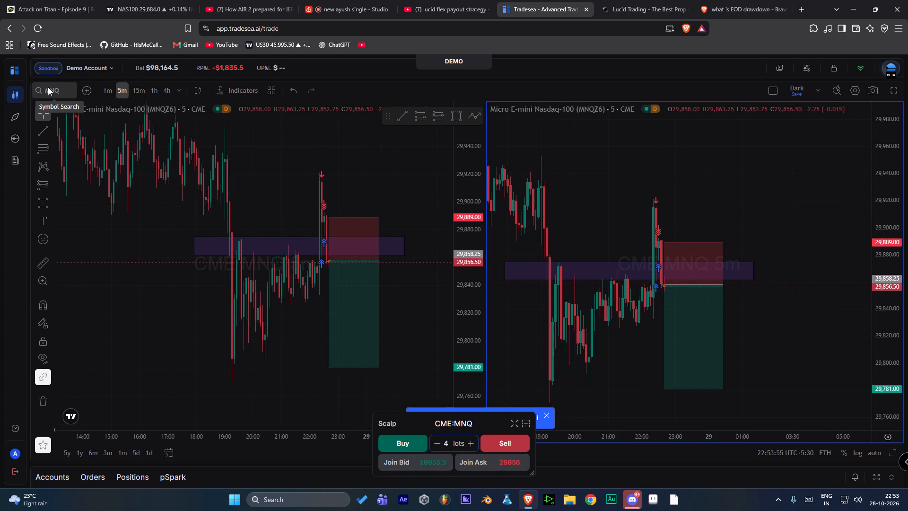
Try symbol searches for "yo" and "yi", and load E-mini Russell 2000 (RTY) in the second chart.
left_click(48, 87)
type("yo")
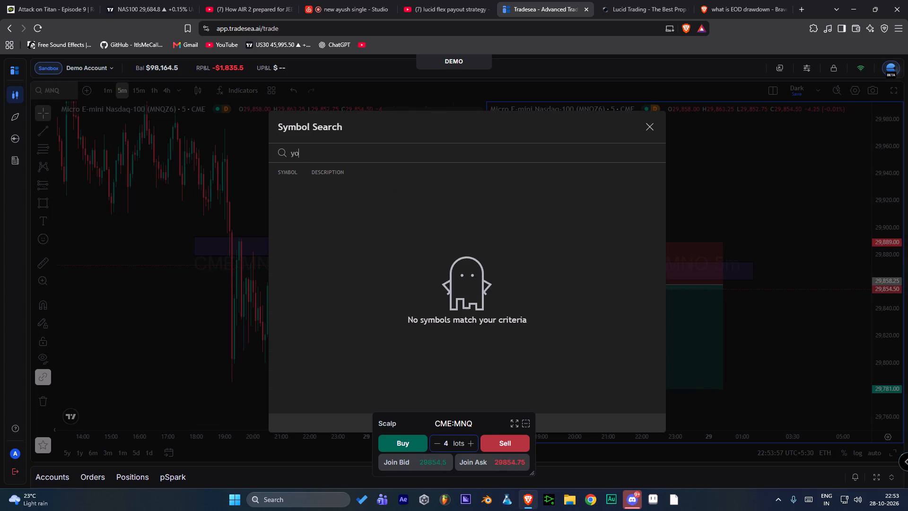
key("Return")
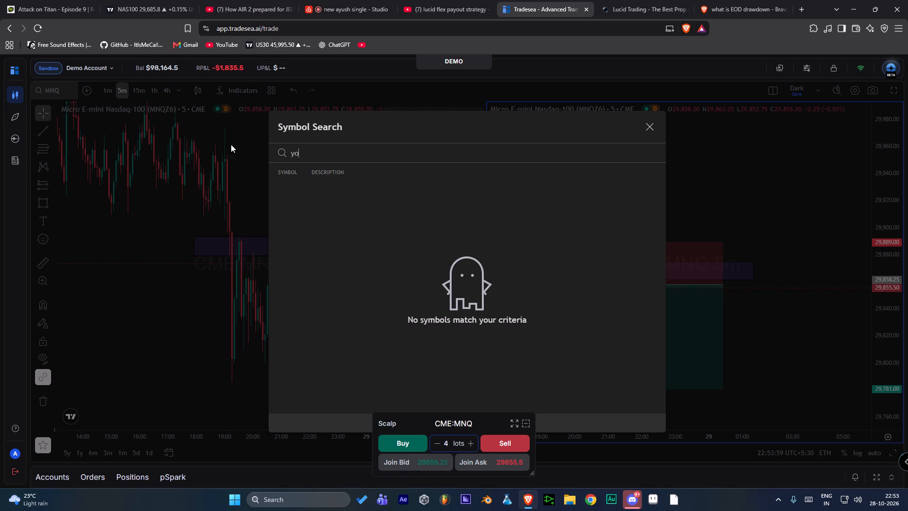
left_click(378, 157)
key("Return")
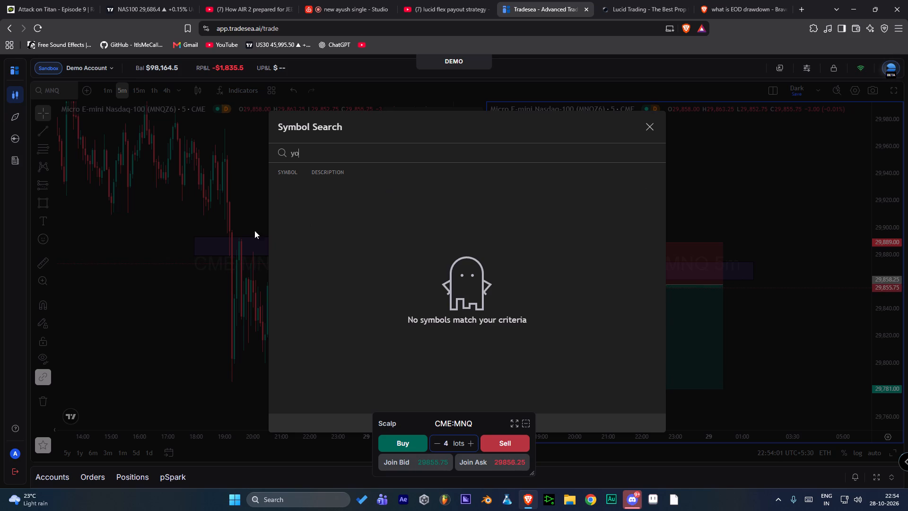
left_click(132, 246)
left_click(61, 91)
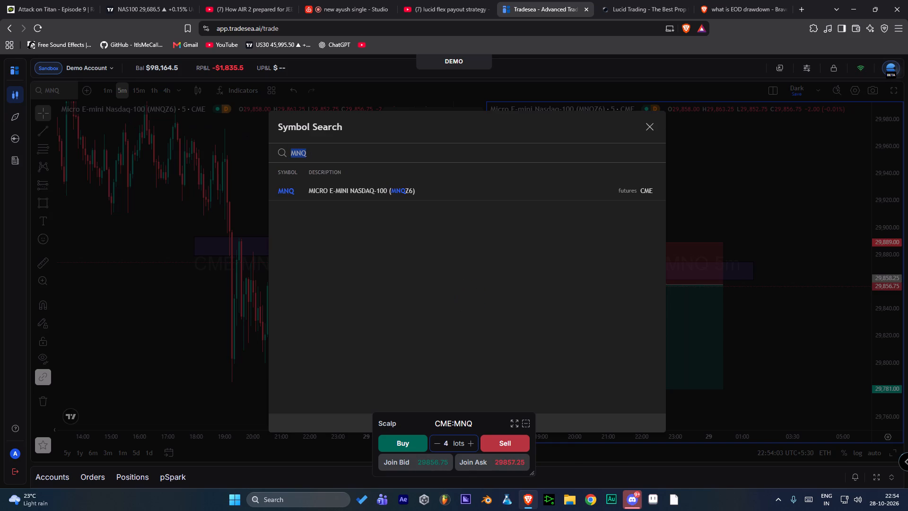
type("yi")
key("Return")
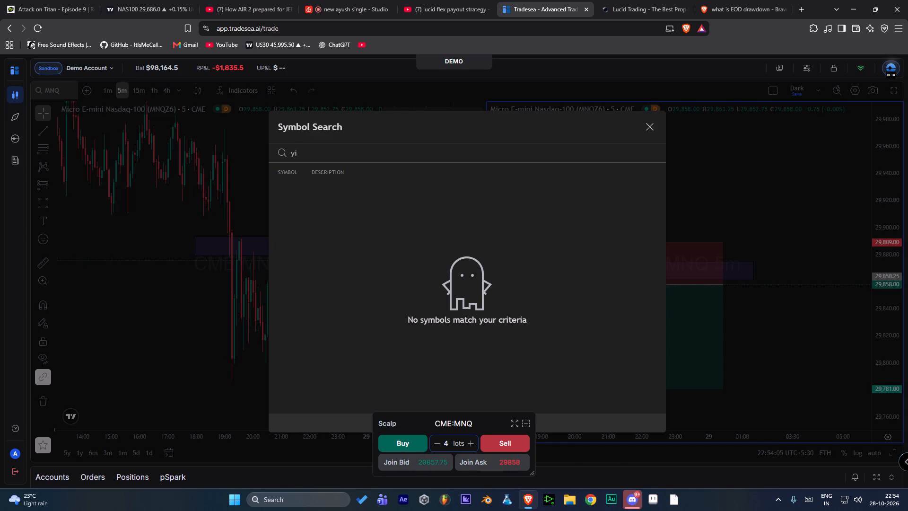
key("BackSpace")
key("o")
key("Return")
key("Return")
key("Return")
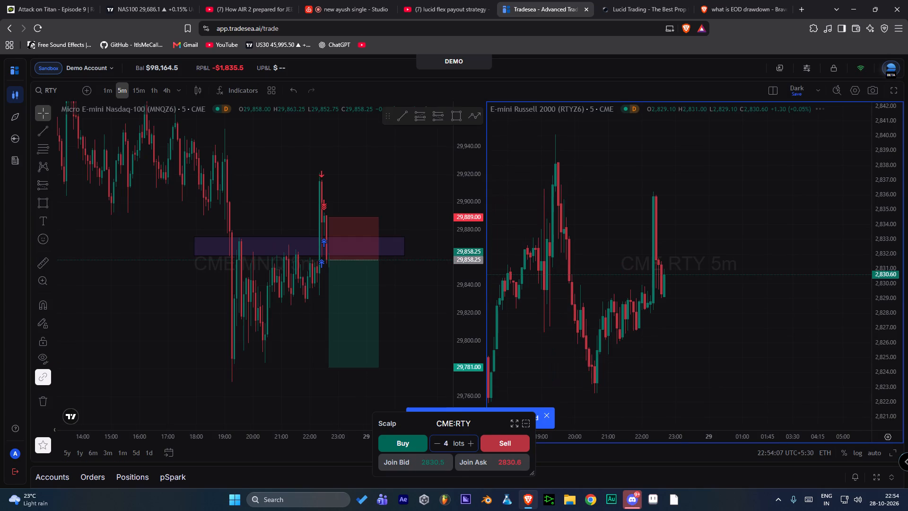
Alternate the active chart between CME:MNQ and CME:RTY to show the Scalp order widget following the selection.
left_click(397, 199)
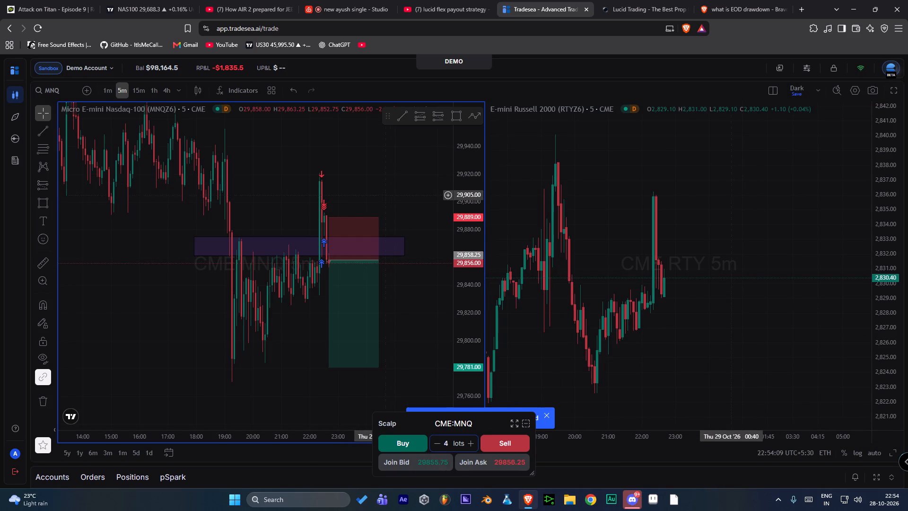
left_click(376, 192)
left_click(608, 205)
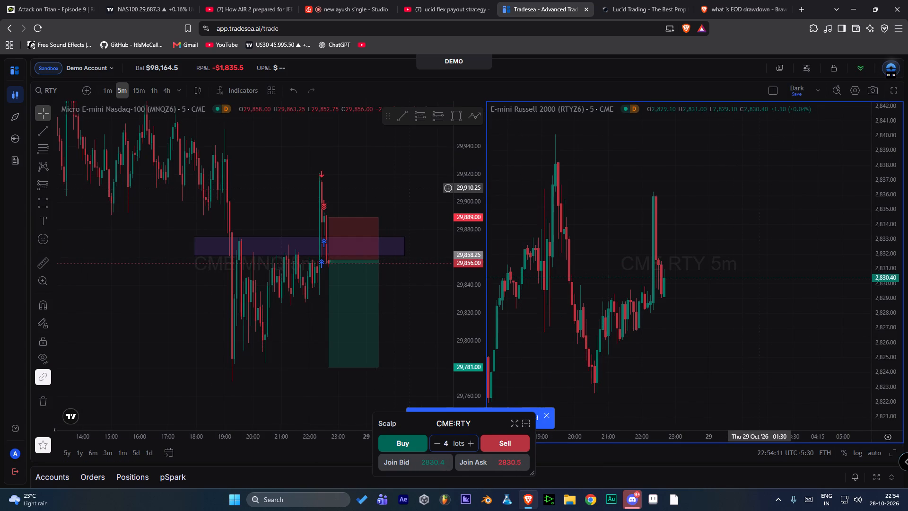
left_click(399, 173)
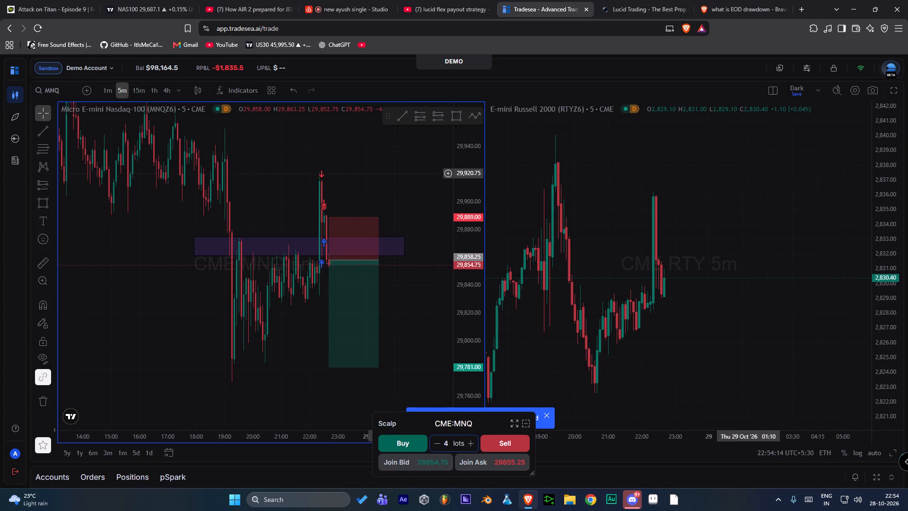
Change the CME:RTY chart's symbol to E-mini Dow Jones (YM) on CBOT.
left_click(621, 169)
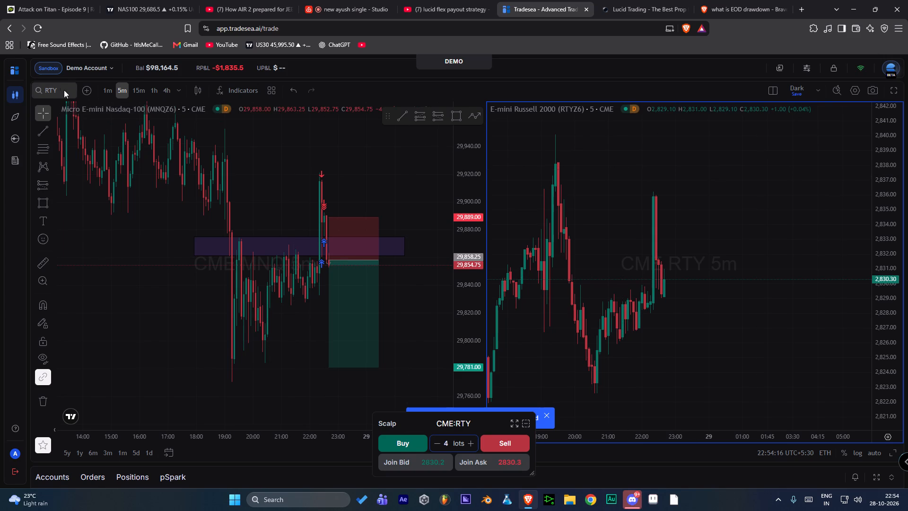
left_click(57, 87)
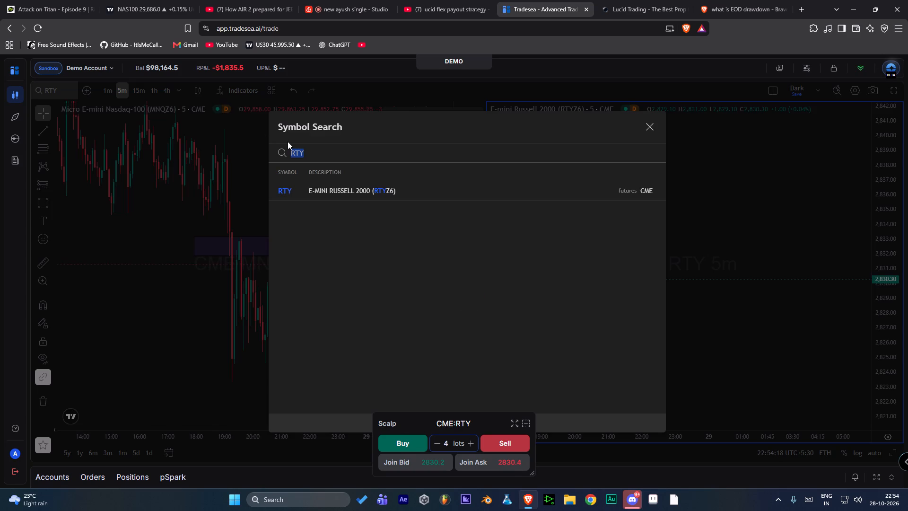
type("ym")
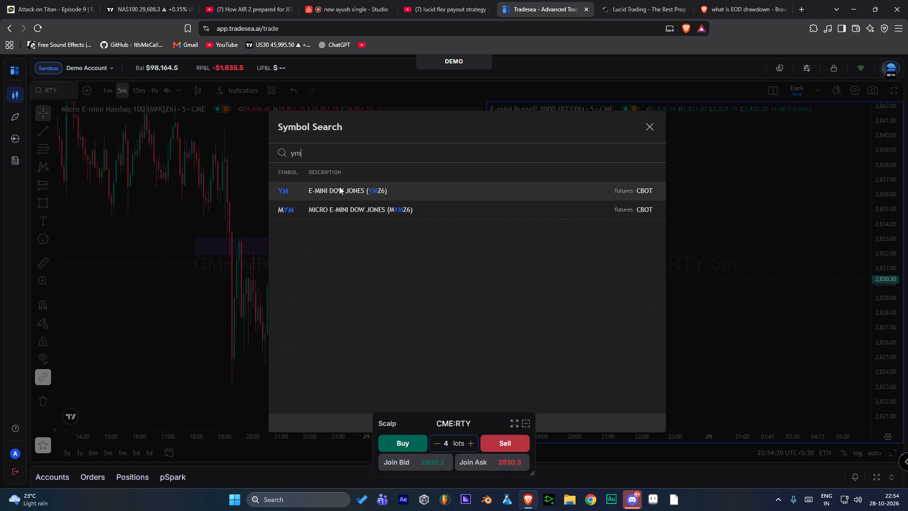
left_click(339, 186)
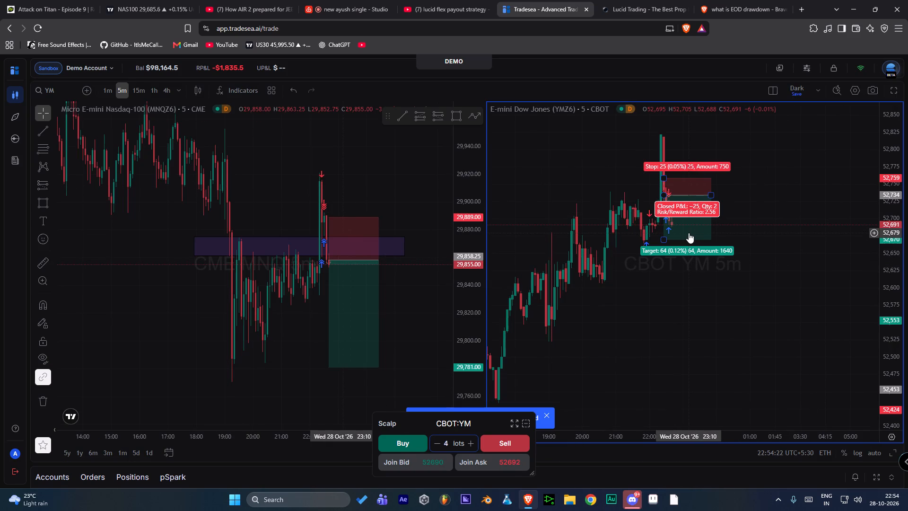
Examine the CBOT:YM 5-minute chart's price action around the 19:00 low and the earlier and recent trades.
left_click_drag(687, 318, 807, 254)
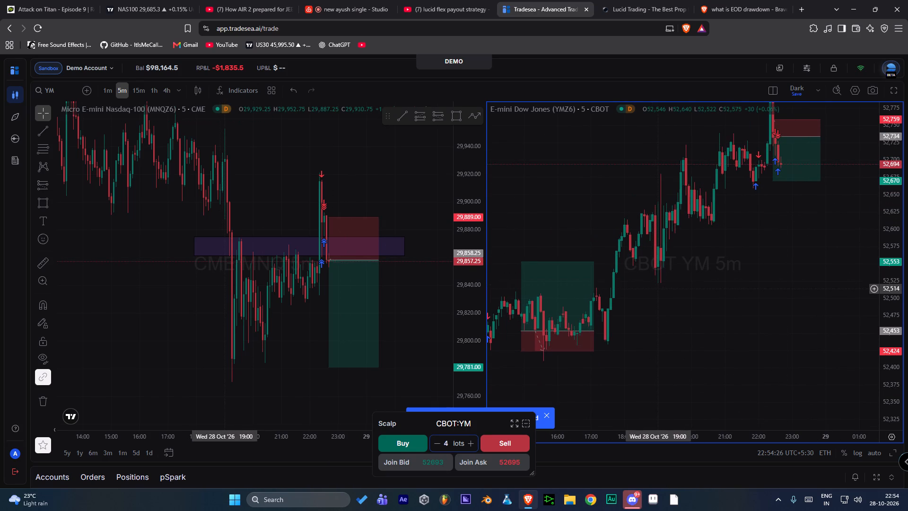
left_click_drag(894, 362, 874, 225)
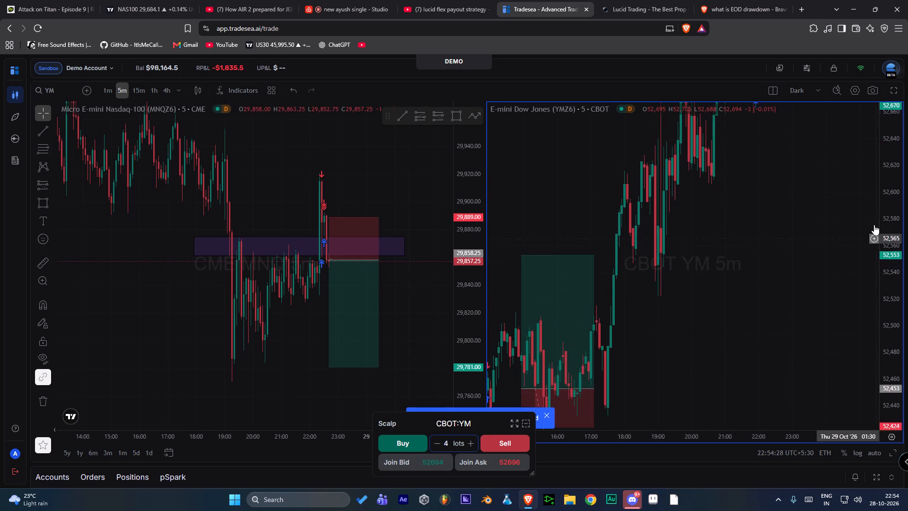
left_click_drag(874, 225, 873, 223)
left_click_drag(796, 241, 785, 337)
left_click_drag(887, 307, 887, 339)
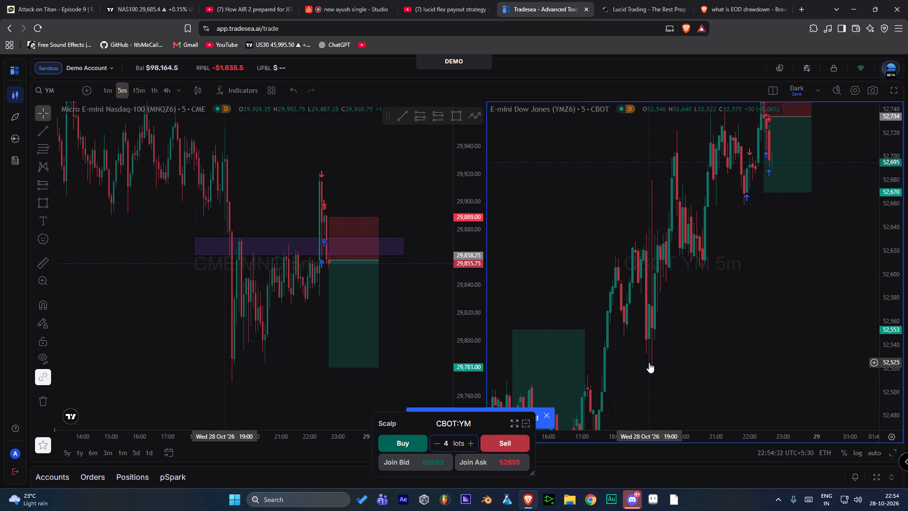
scroll(647, 362, "up", 2)
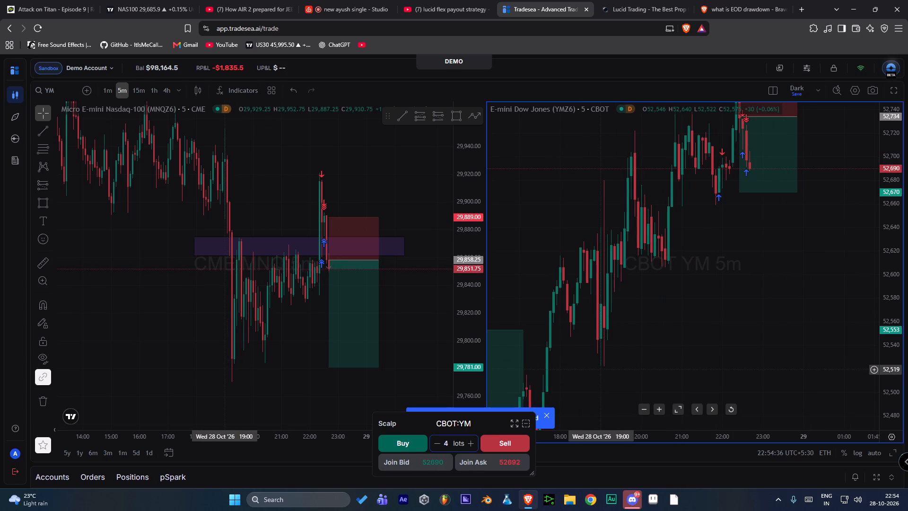
scroll(599, 370, "up", 4)
left_click_drag(535, 335, 584, 330)
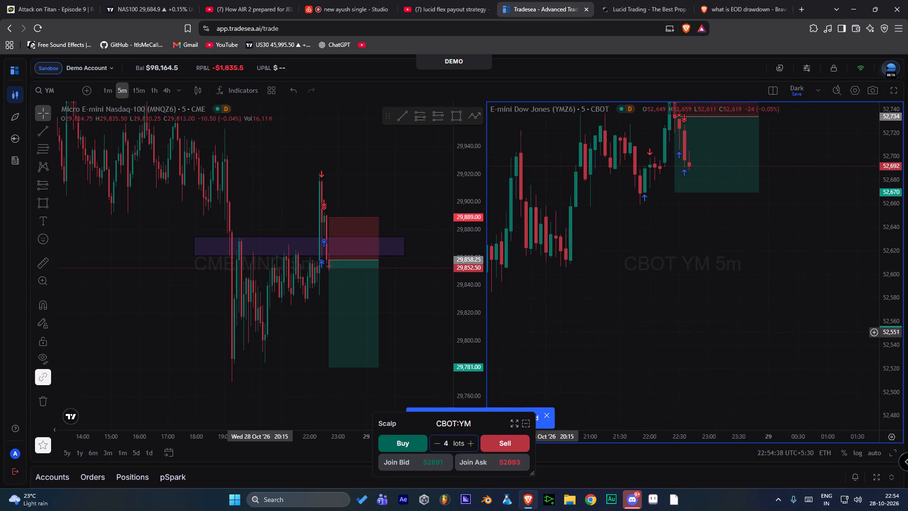
left_click_drag(584, 330, 761, 298)
scroll(724, 299, "up", 5)
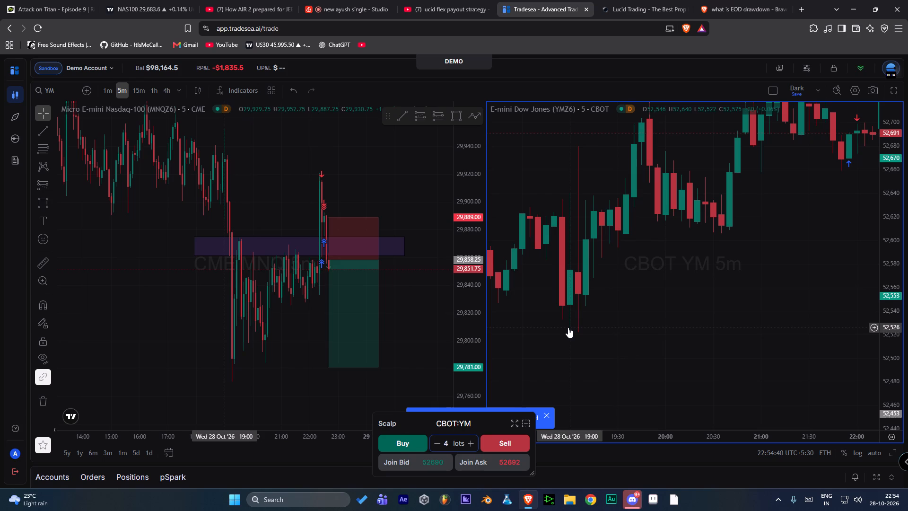
scroll(572, 330, "down", 5)
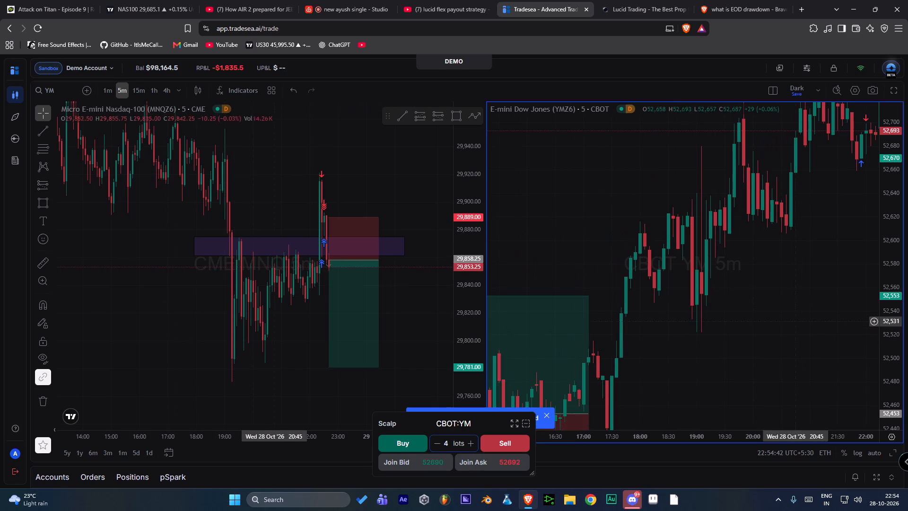
left_click_drag(891, 291, 861, 368)
scroll(776, 332, "down", 3)
left_click_drag(776, 332, 756, 324)
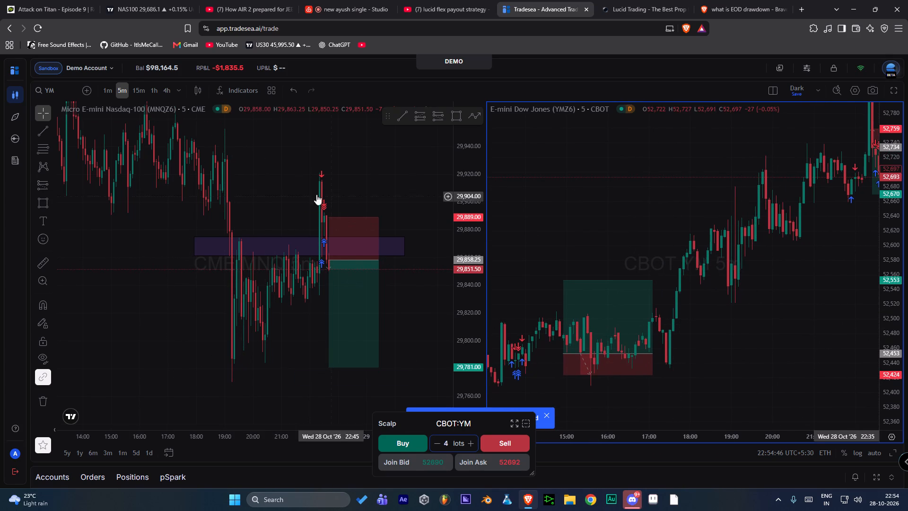
Examine the CME:MNQ 5-minute chart's price action before and around the 19:00 drop alongside the CBOT:YM chart.
left_click_drag(281, 198, 341, 257)
left_click_drag(471, 252, 463, 325)
left_click_drag(312, 234, 476, 251)
left_click_drag(332, 340, 253, 308)
scroll(252, 307, "up", 2)
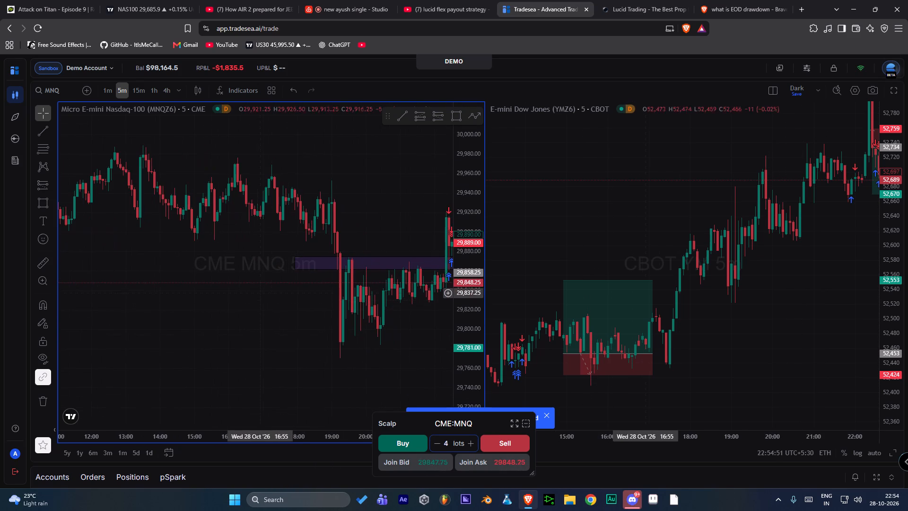
Delete the purple rectangle zone and the short position drawing near the latest trades from the CME:MNQ chart.
left_click(324, 273)
left_click(321, 268)
left_click(568, 112)
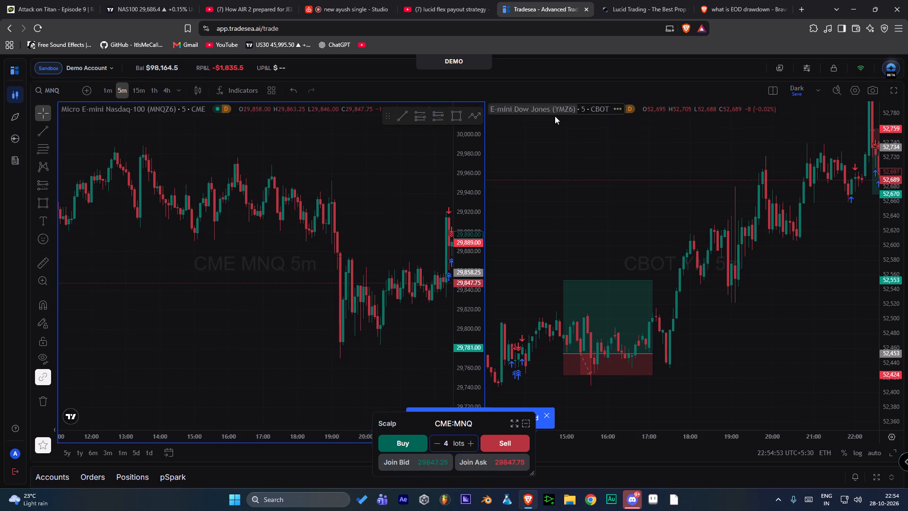
left_click_drag(369, 188, 313, 189)
left_click(443, 256)
left_click(426, 256)
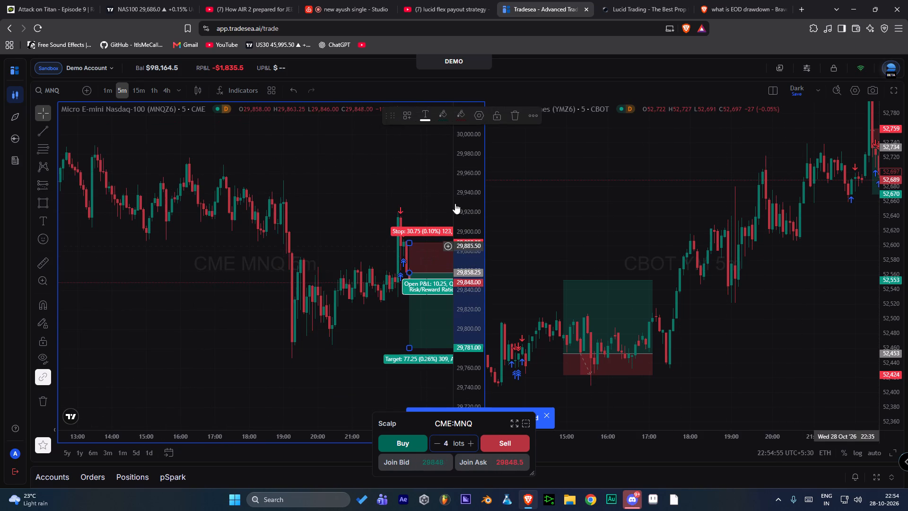
left_click(510, 113)
Switch the layout to a single chart showing only CME:MNQ.
left_click_drag(322, 189, 337, 189)
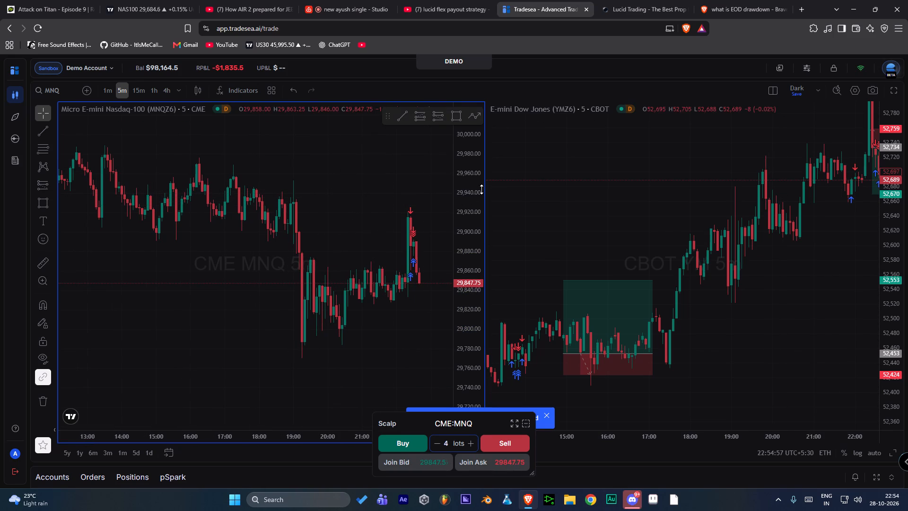
left_click(768, 95)
left_click(717, 114)
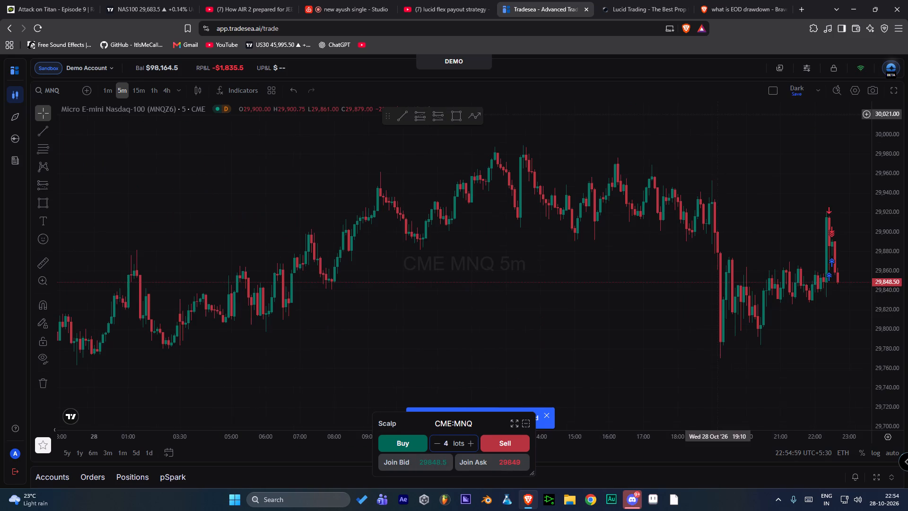
Draw a rectangle zone on CME:MNQ along the lows before the 19:00 drop, about 29,887 to 29,899, extending past the latest candles.
left_click_drag(618, 260, 528, 279)
scroll(519, 282, "down", 4)
left_click_drag(529, 283, 366, 286)
scroll(364, 290, "up", 3)
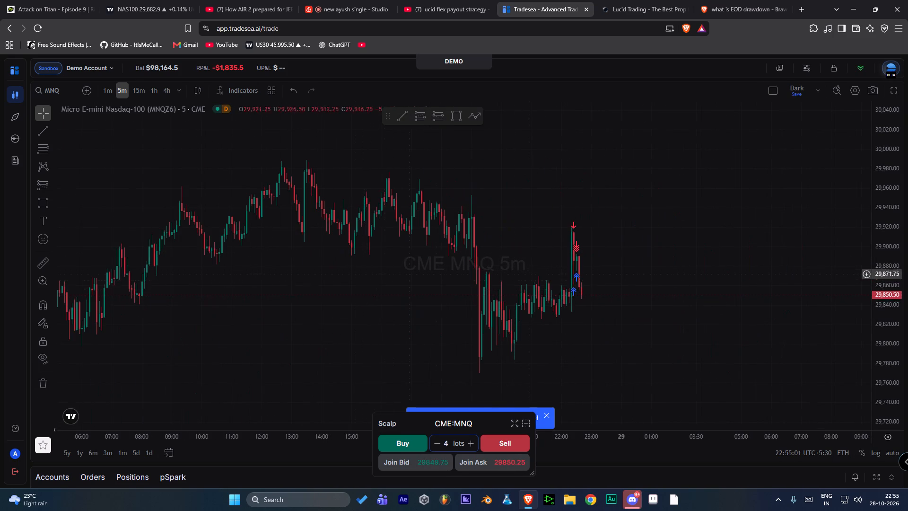
scroll(592, 233, "up", 1)
left_click_drag(592, 233, 576, 193)
left_click(556, 139)
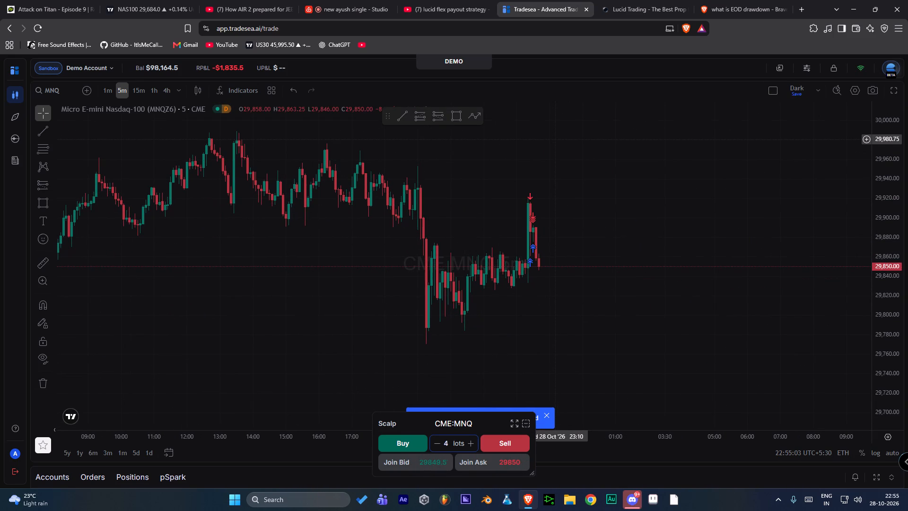
left_click(454, 117)
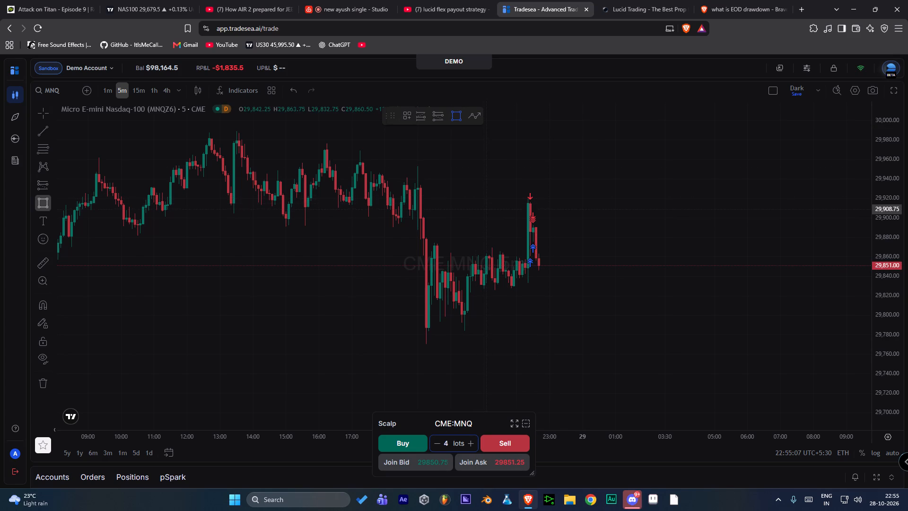
right_click(614, 229)
left_click_drag(612, 285, 764, 255)
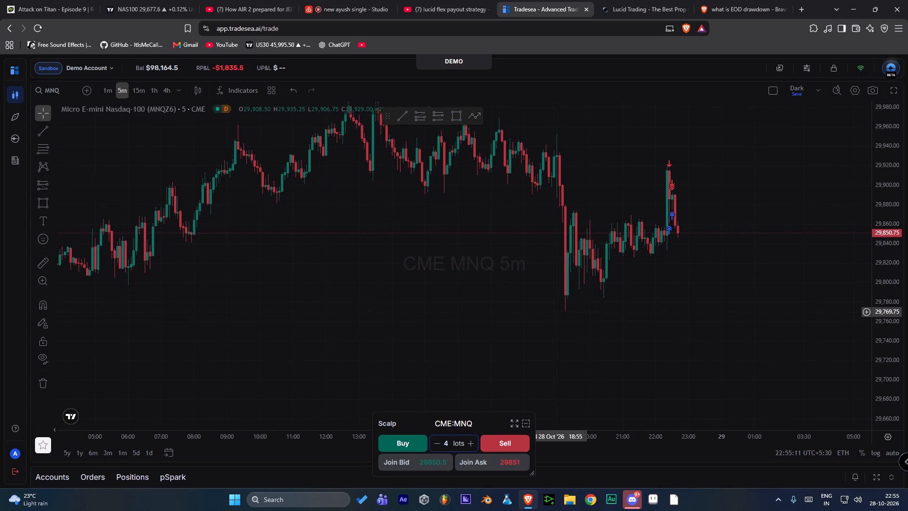
scroll(561, 316, "up", 4)
left_click_drag(560, 323, 774, 314)
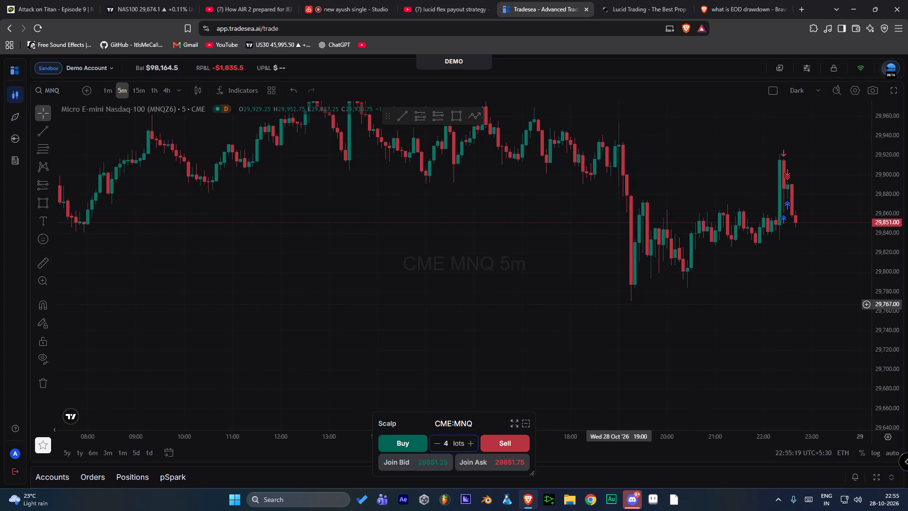
left_click_drag(618, 304, 603, 344)
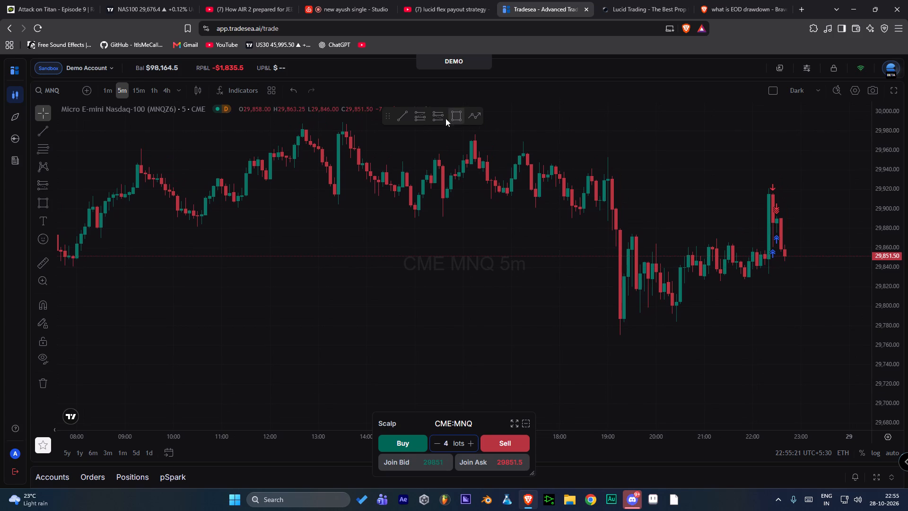
left_click(454, 117)
left_click(375, 221)
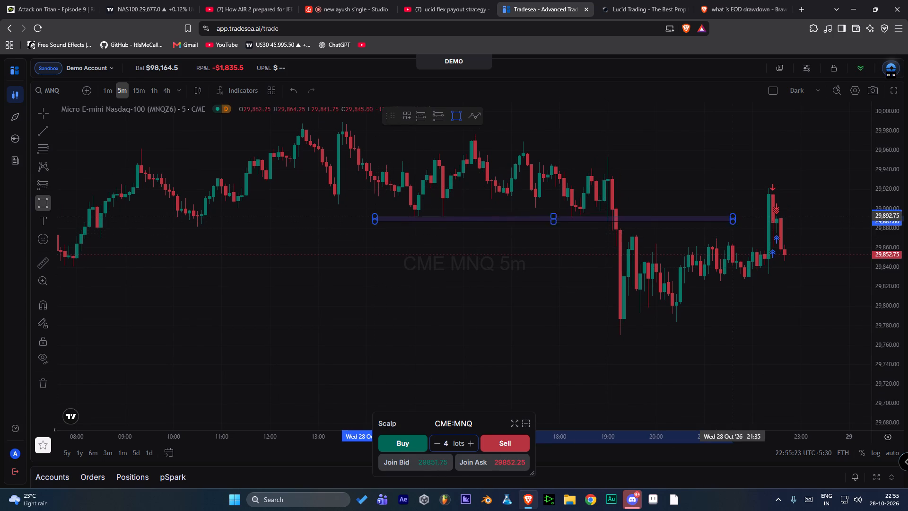
left_click(848, 209)
left_click(789, 295)
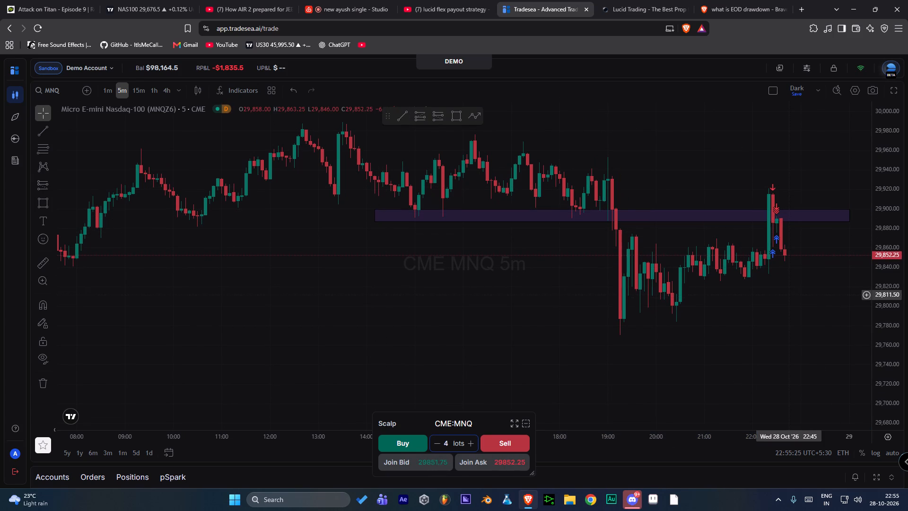
Draw a short position at the 19:05 breakdown below the zone, with entry about 29,879.75 and stop about 29,909.75.
scroll(673, 250, "up", 1)
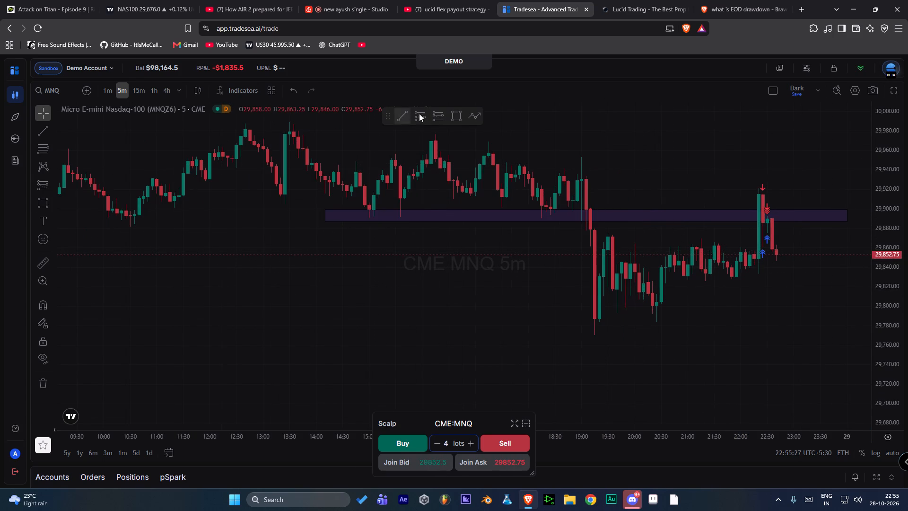
left_click(436, 114)
scroll(549, 224, "up", 2)
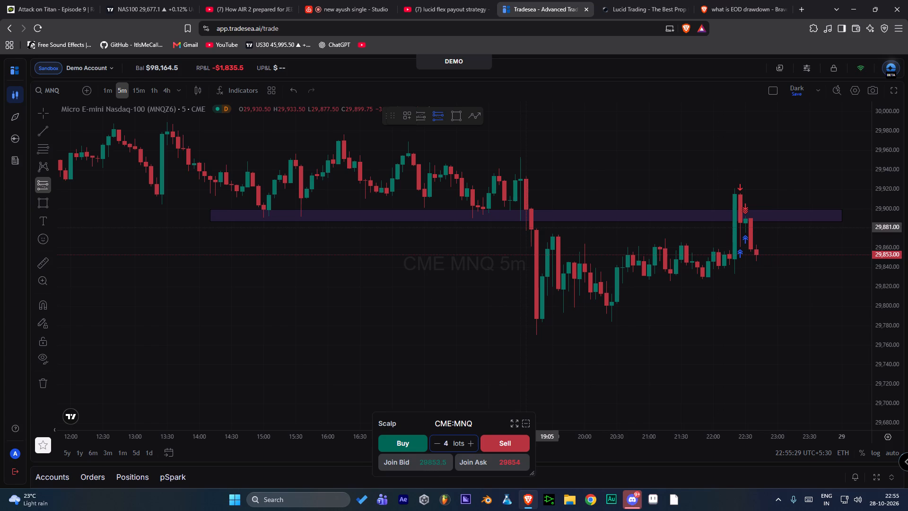
left_click(525, 229)
left_click(493, 249)
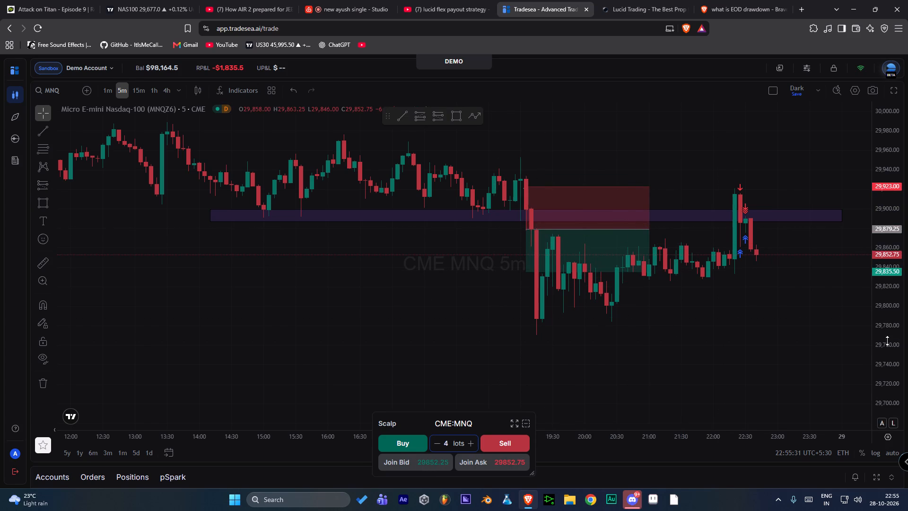
left_click_drag(887, 341, 853, 141)
left_click_drag(758, 315, 746, 414)
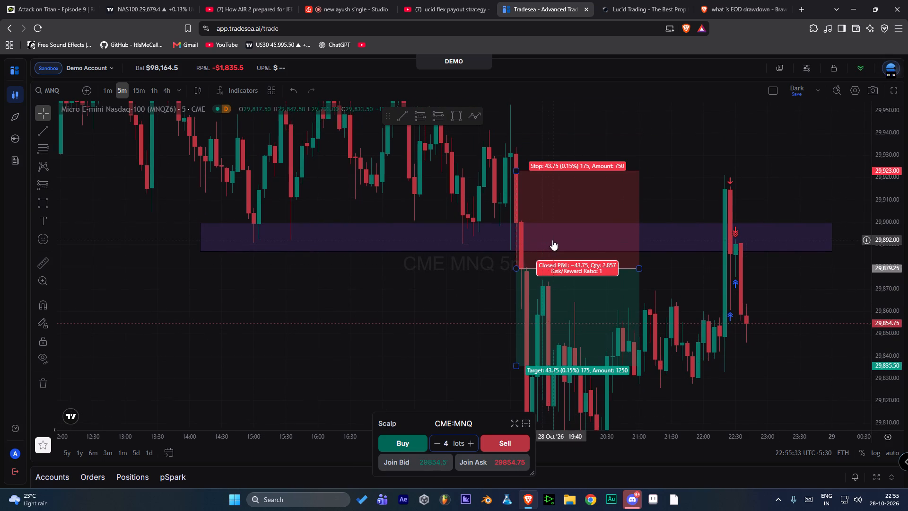
left_click(552, 240)
left_click_drag(515, 168, 501, 202)
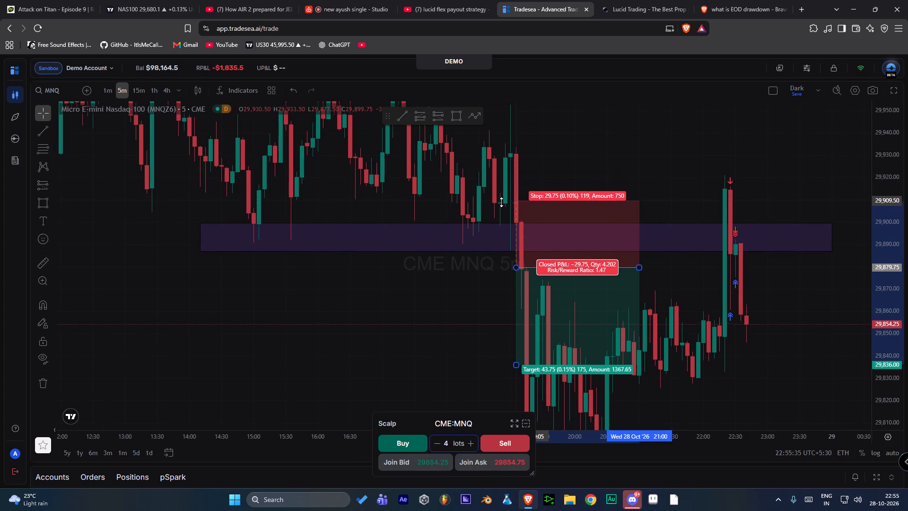
left_click_drag(501, 202, 494, 200)
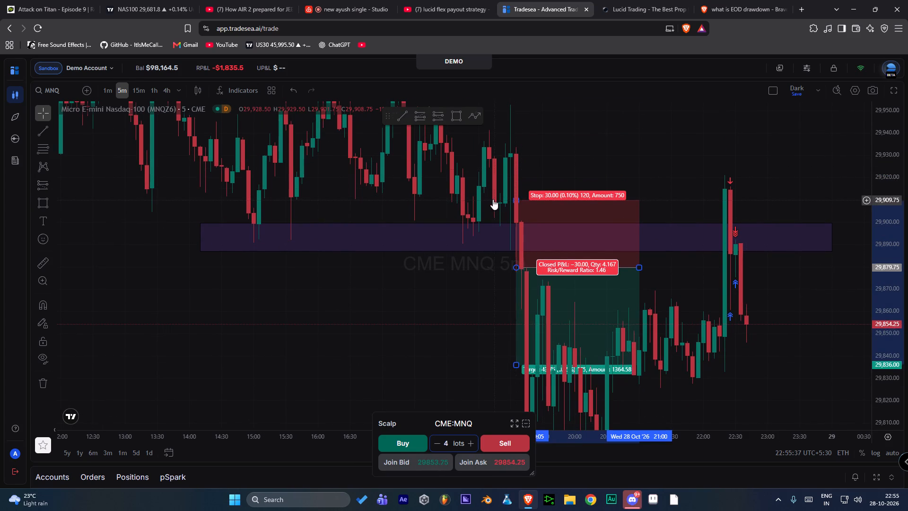
left_click(594, 158)
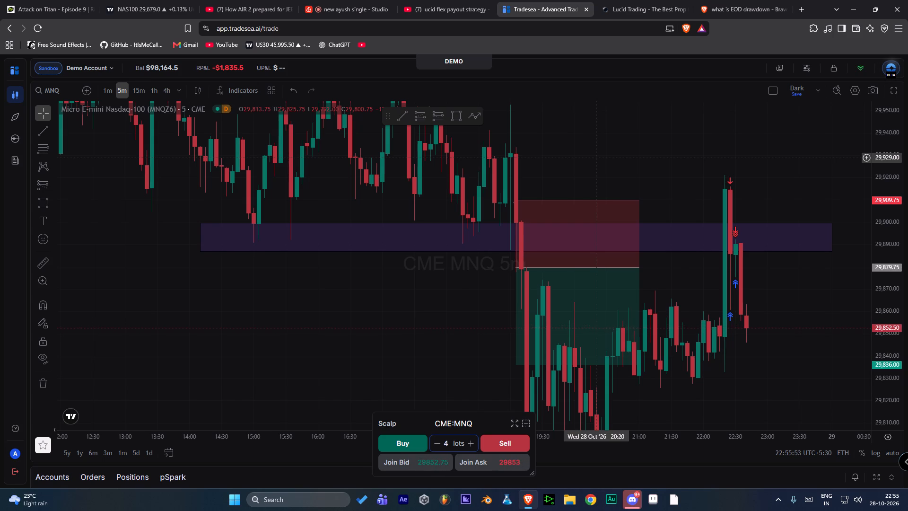
Narrow the short position drawing so that it ends at about 20:15.
scroll(611, 160, "down", 1)
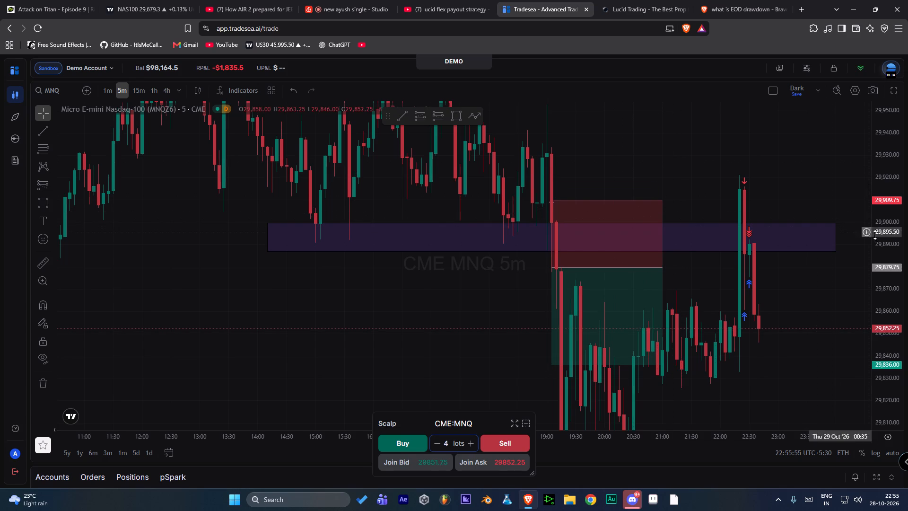
scroll(888, 239, "down", 7)
left_click_drag(725, 355, 694, 304)
scroll(694, 304, "down", 4)
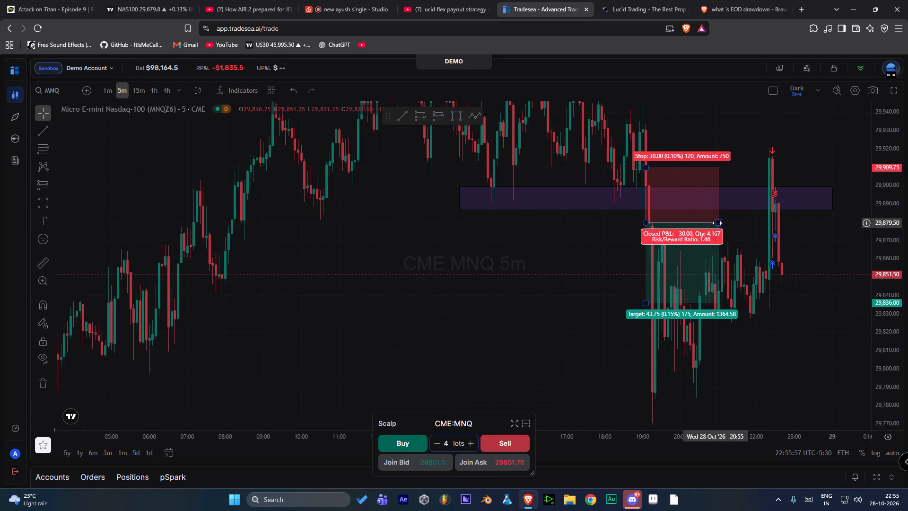
left_click_drag(717, 223, 691, 223)
left_click(713, 235)
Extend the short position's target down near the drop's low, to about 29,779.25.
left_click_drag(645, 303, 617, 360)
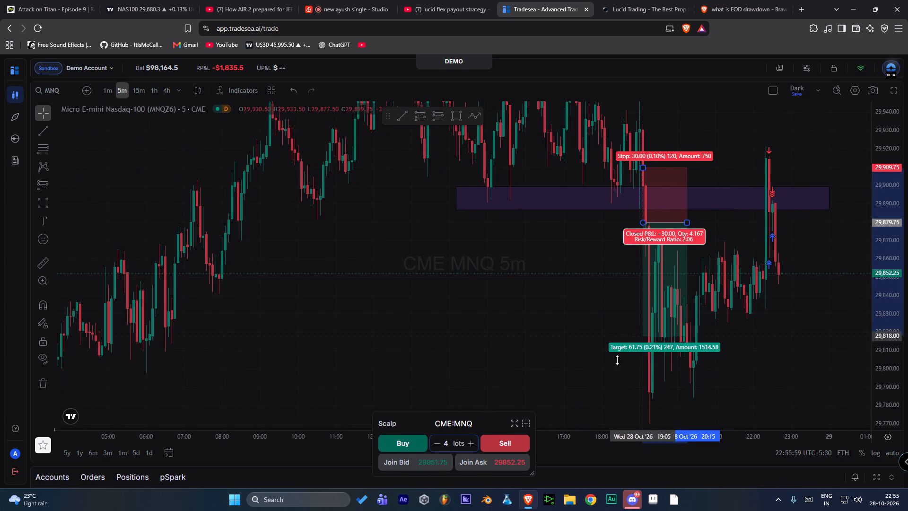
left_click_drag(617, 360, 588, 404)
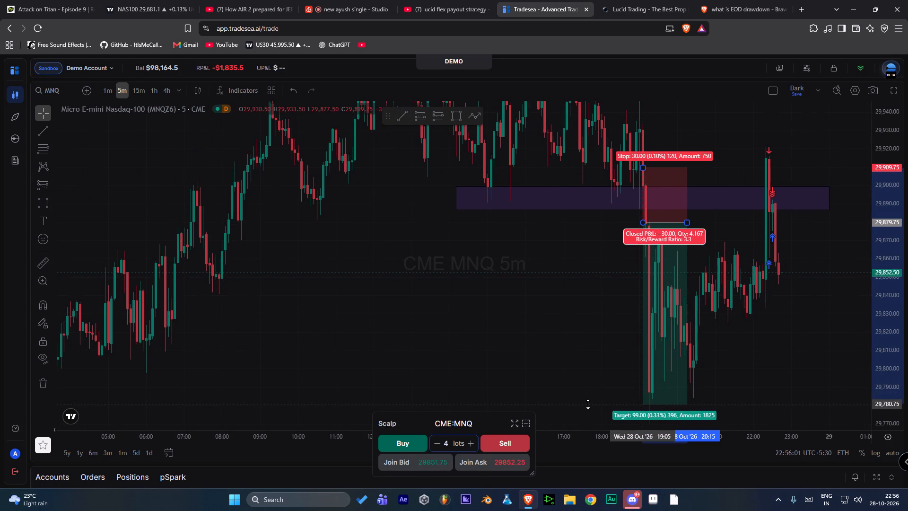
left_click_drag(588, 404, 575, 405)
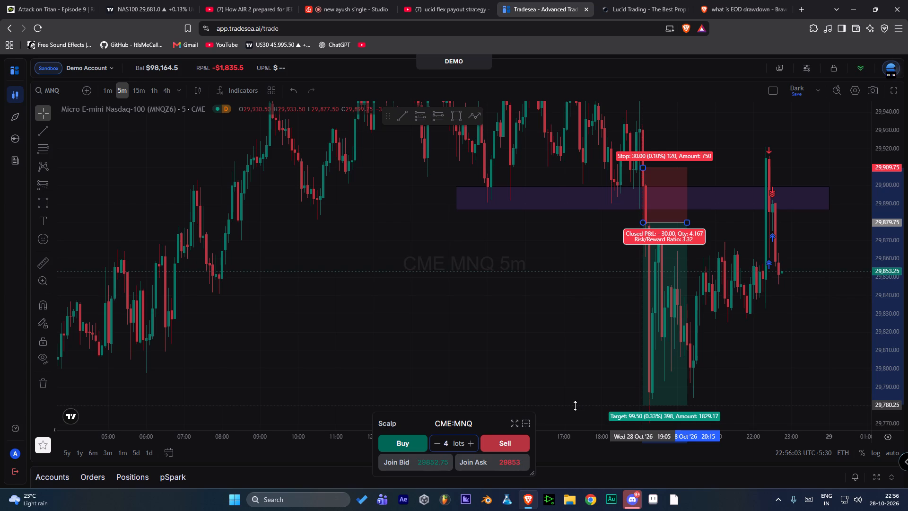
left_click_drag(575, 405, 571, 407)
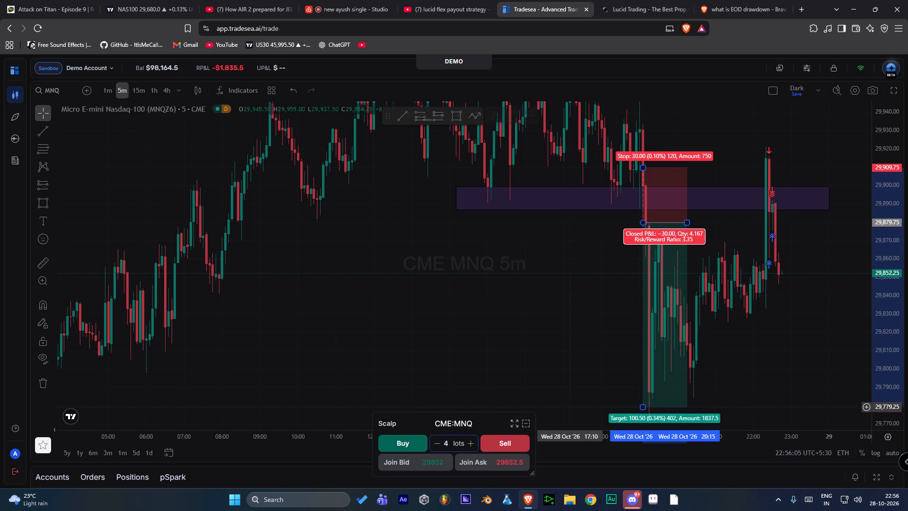
Set the short position's target to about 29,804.25.
left_click_drag(582, 335, 563, 337)
scroll(888, 311, "down", 11)
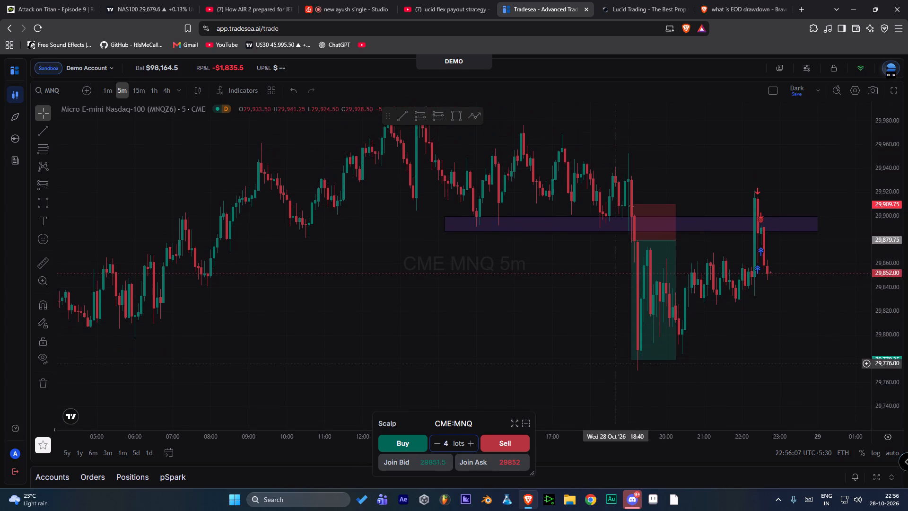
left_click_drag(632, 358, 620, 326)
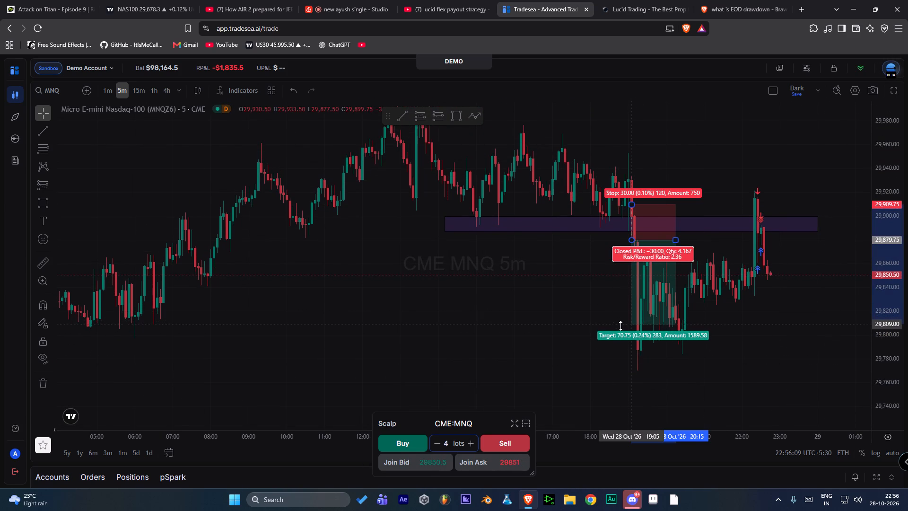
left_click_drag(620, 326, 614, 330)
left_click_drag(614, 330, 608, 327)
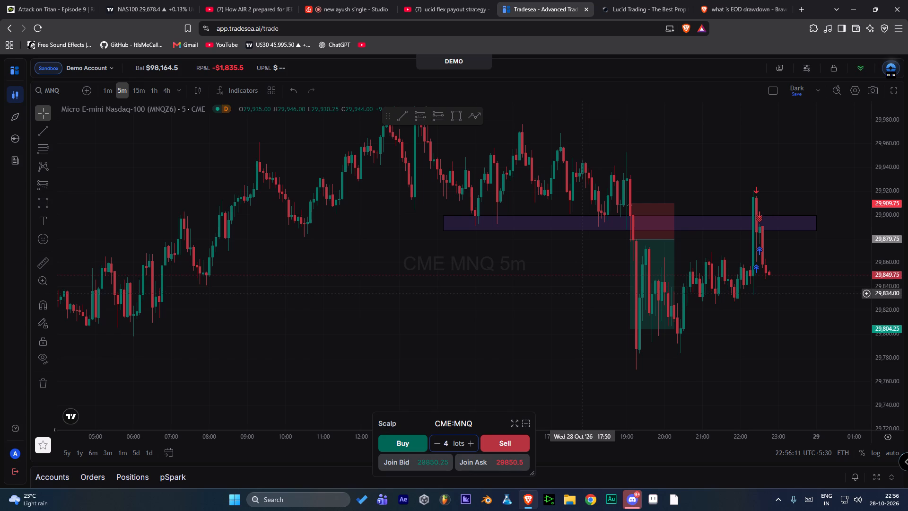
Examine the CME:MNQ 5-minute chart around the short position, the rectangle zone and the latest trades.
left_click_drag(525, 294, 452, 294)
scroll(452, 294, "down", 3)
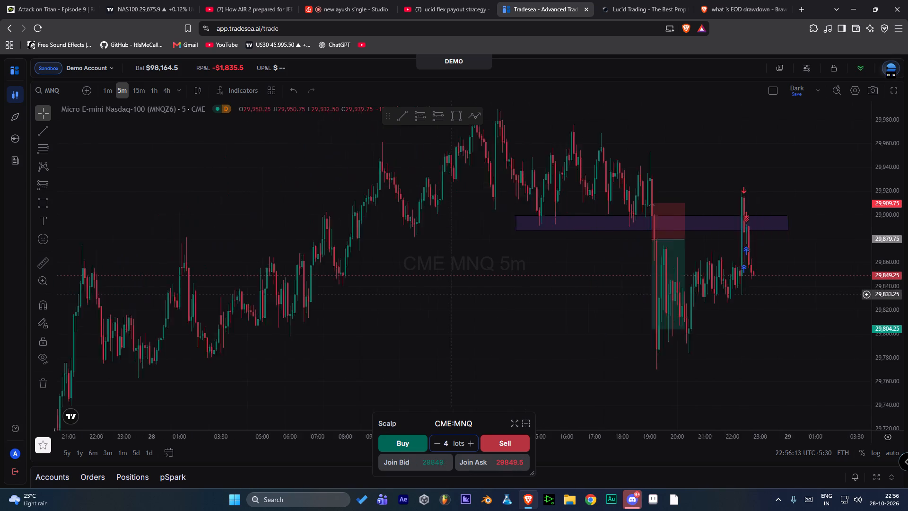
scroll(452, 294, "down", 2)
left_click_drag(595, 283, 465, 296)
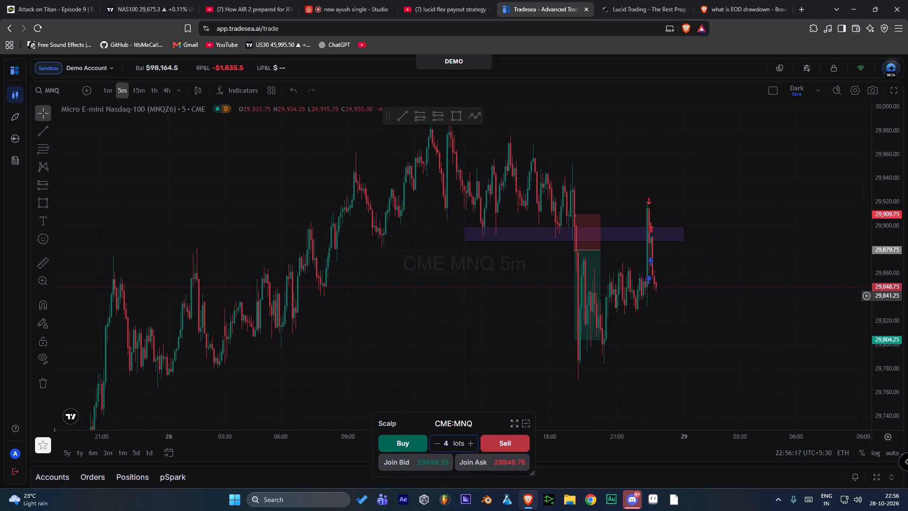
scroll(464, 296, "up", 1)
left_click(473, 355)
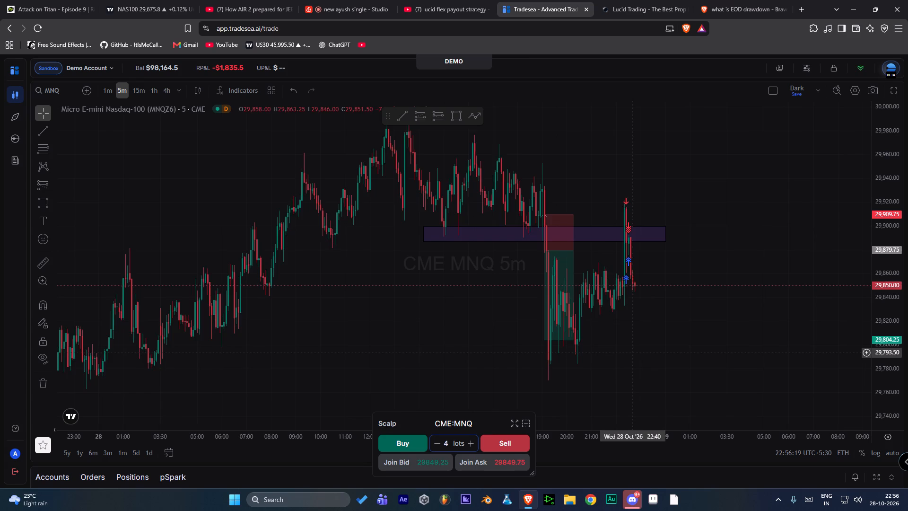
scroll(632, 352, "up", 3)
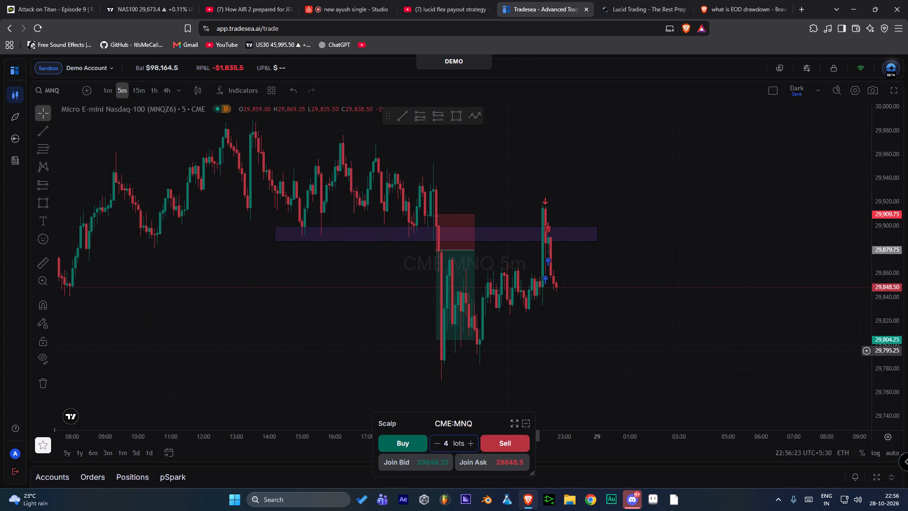
scroll(551, 371, "up", 3)
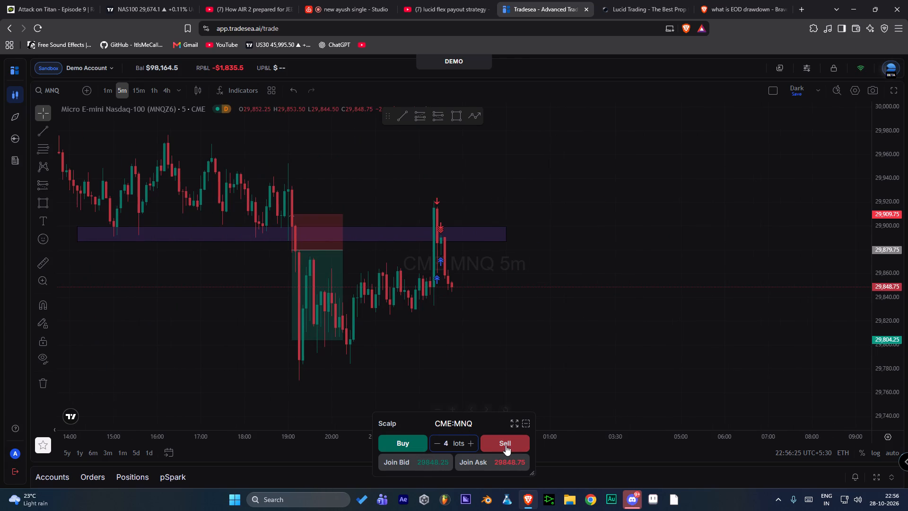
Sell 4 lots of CME:MNQ at market.
left_click(506, 446)
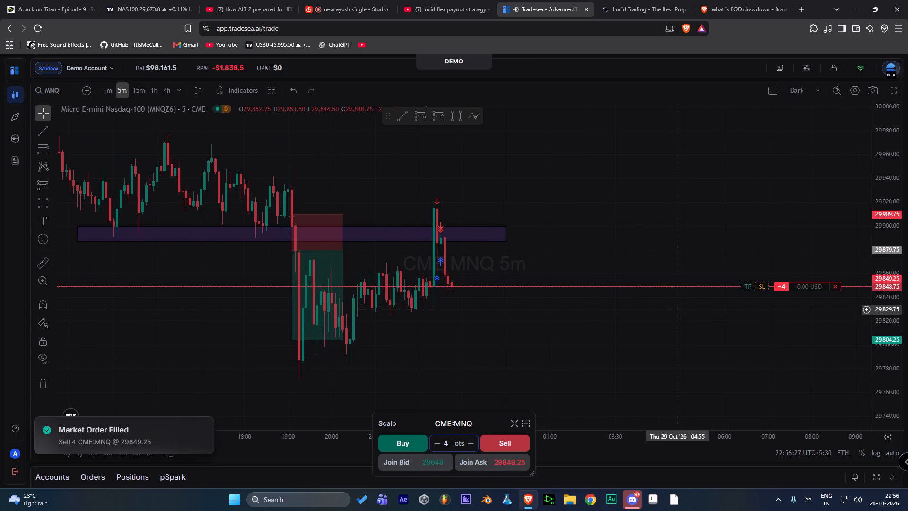
Add a take-profit order for the open 4-lot CME:MNQ short at 29,836.50.
left_click_drag(751, 287, 745, 299)
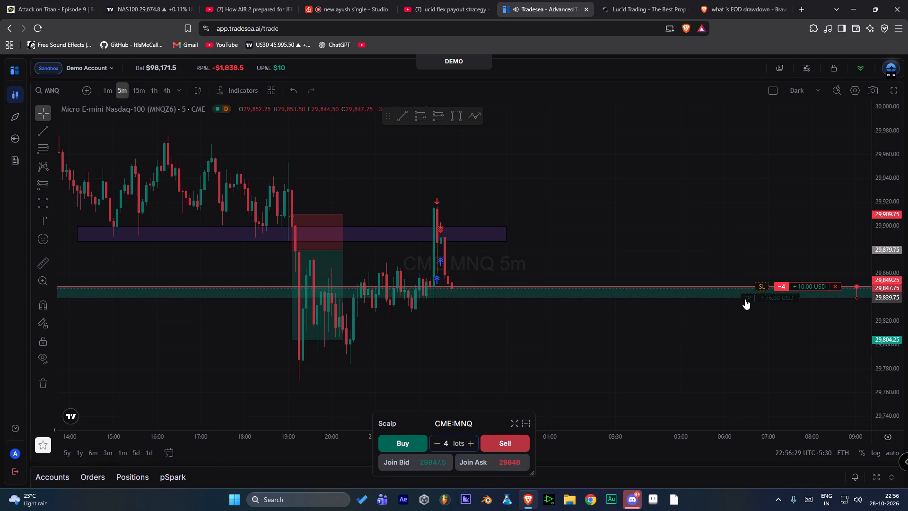
left_click_drag(745, 299, 739, 301)
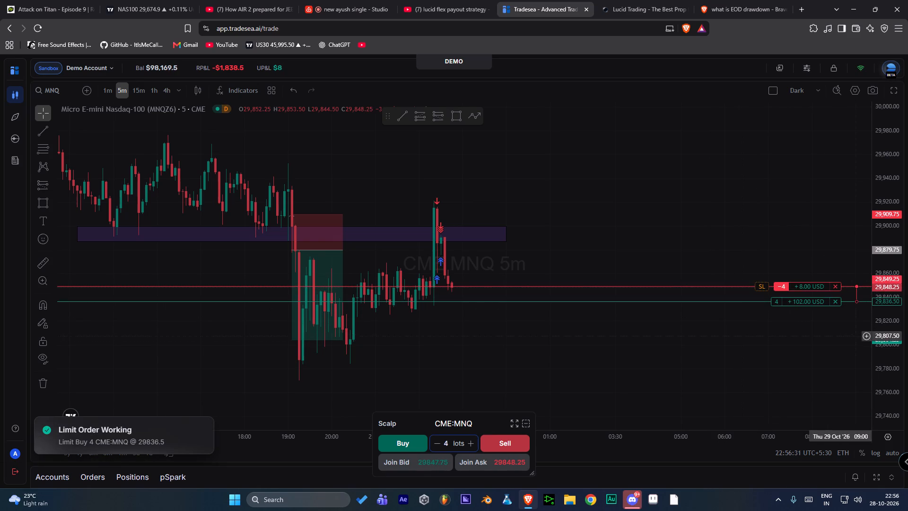
Add a stop-loss order for the 4-lot CME:MNQ short at 29,875.00.
left_click_drag(890, 357, 840, 194)
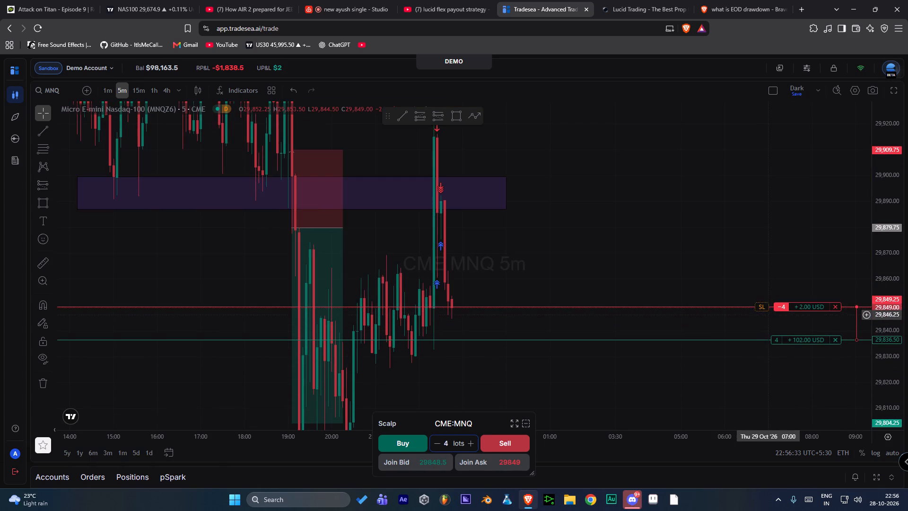
left_click_drag(759, 307, 727, 254)
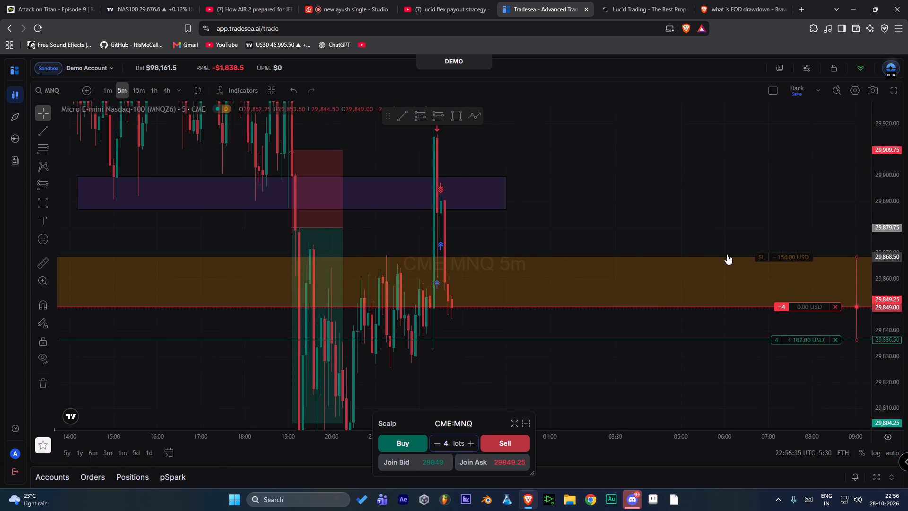
left_click_drag(727, 254, 712, 240)
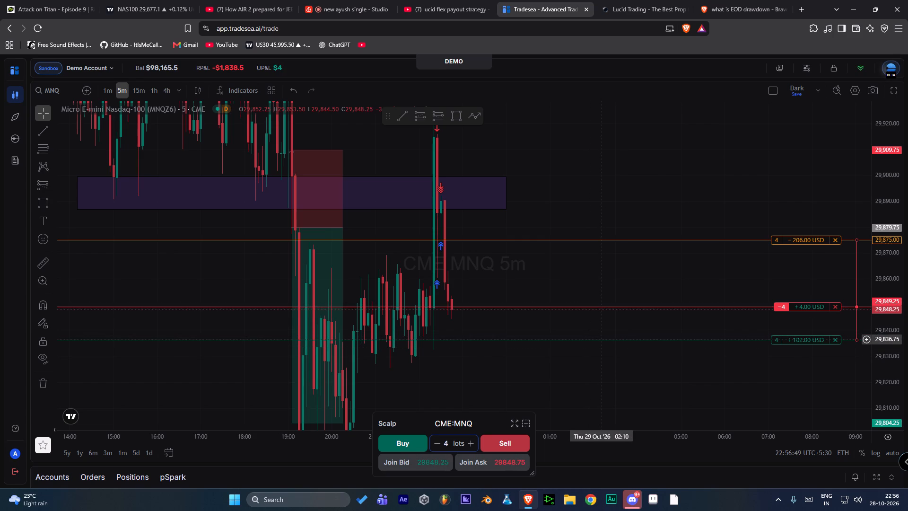
Close the open 4-lot CME:MNQ short position.
left_click(838, 306)
Switch to the YouTube results page and search for "MSR LUCID STRATEGY".
left_click(429, 0)
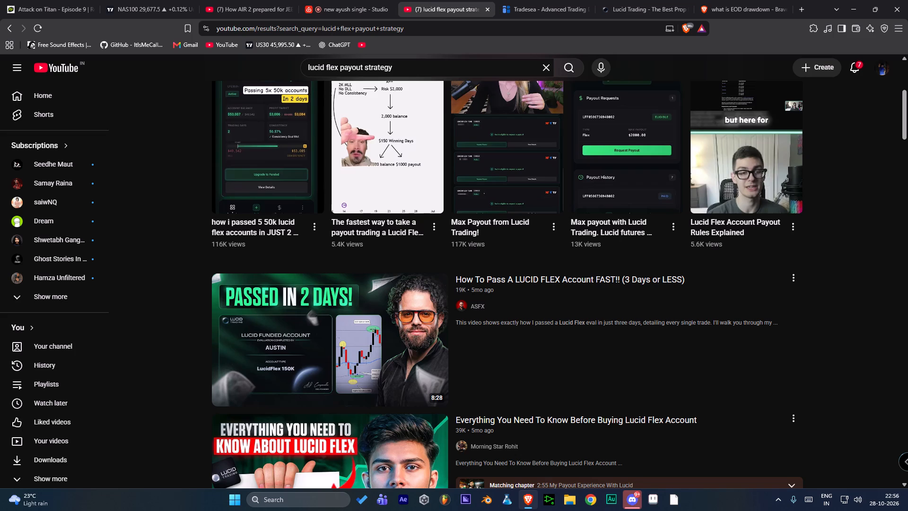
triple_click(453, 66)
type("MSR")
key("space")
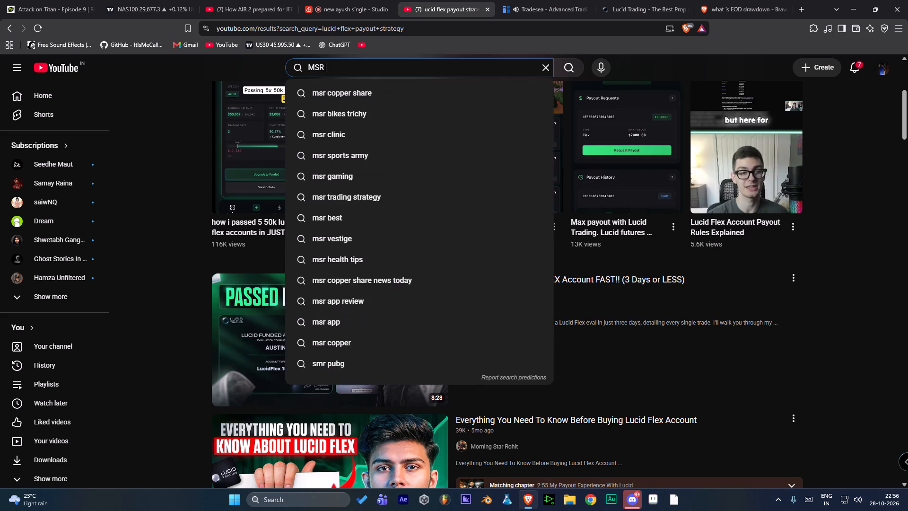
type("LUCID STRAGE")
key("shift+BackSpace")
type("TE")
key("shift+BackSpace")
key("shift+BackSpace")
key("shift+BackSpace")
type("TEGY")
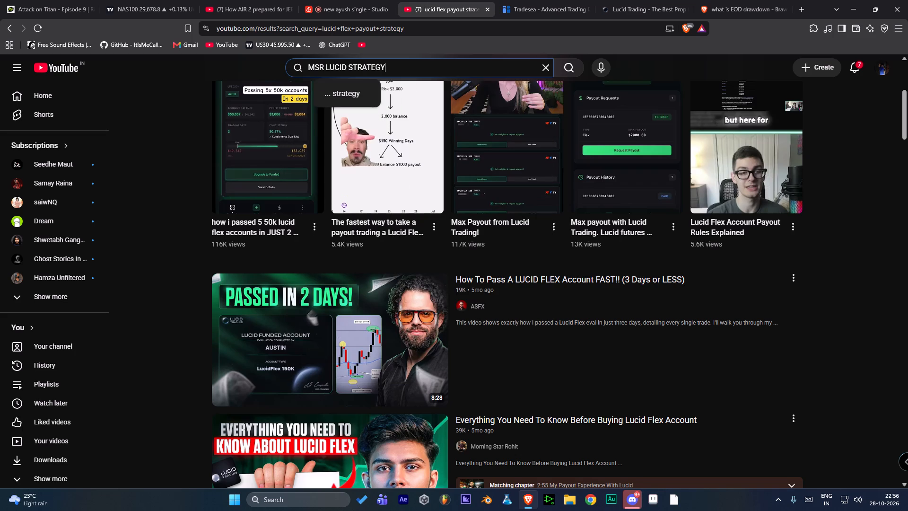
key("Return")
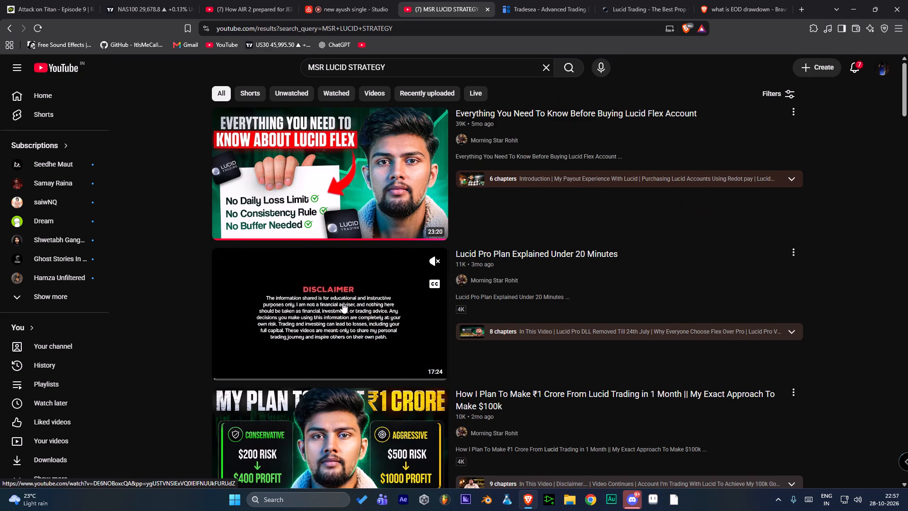
Open the video about the plan to make ₹1 crore from Lucid Trading in 1 month from the results.
scroll(342, 303, "up", 1)
scroll(342, 303, "down", 1)
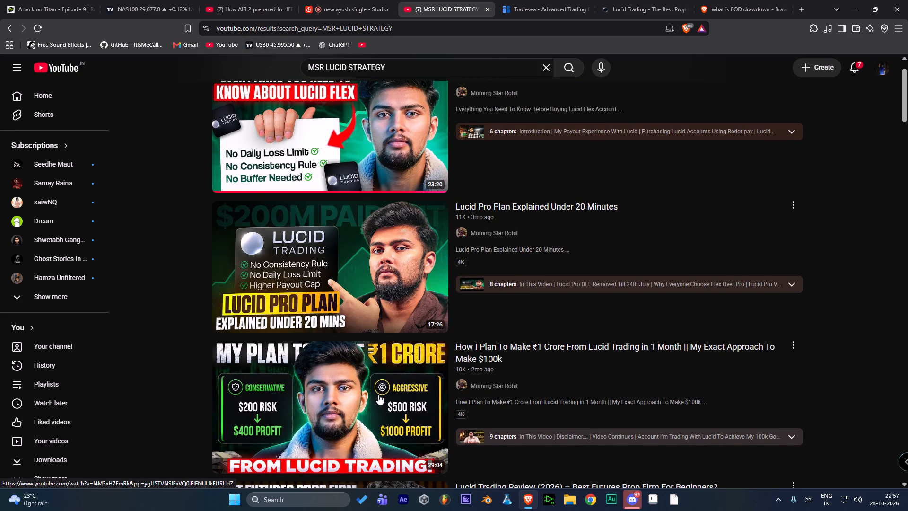
left_click(378, 395)
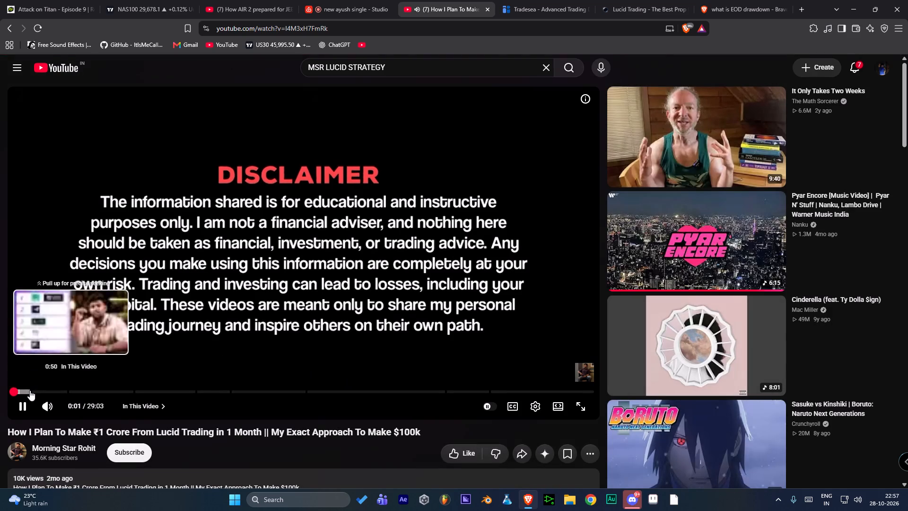
Watch the video's opening from the start, skip ahead to about 3:01 and further, and close its tab.
left_click(30, 390)
left_click(19, 391)
left_click_drag(19, 391, 11, 391)
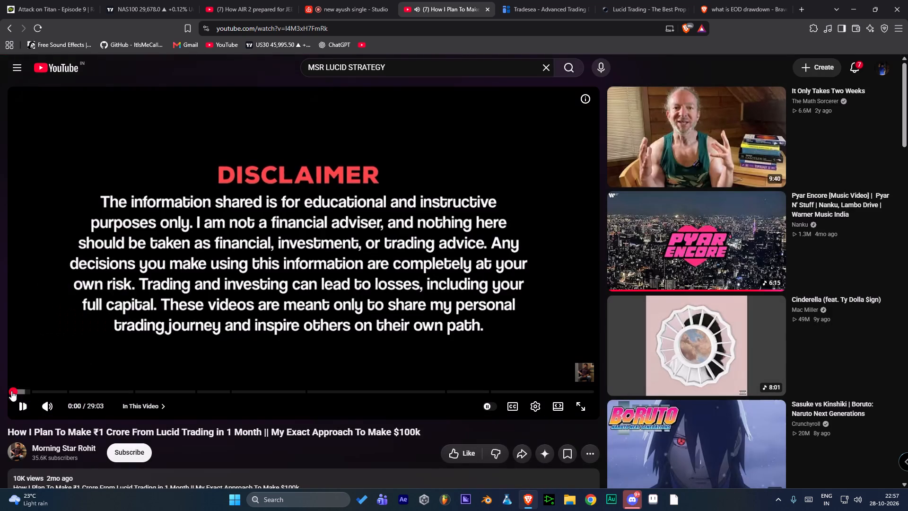
key("Right")
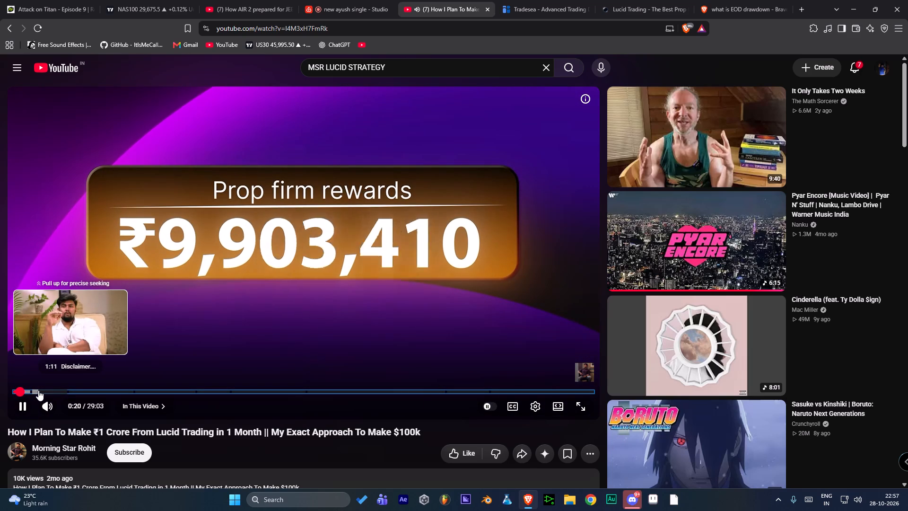
left_click(76, 389)
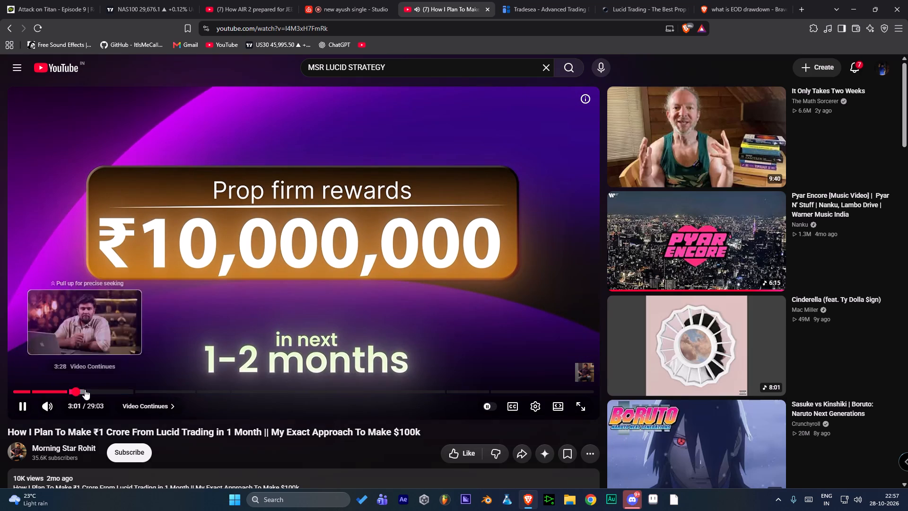
left_click(102, 389)
left_click(109, 356)
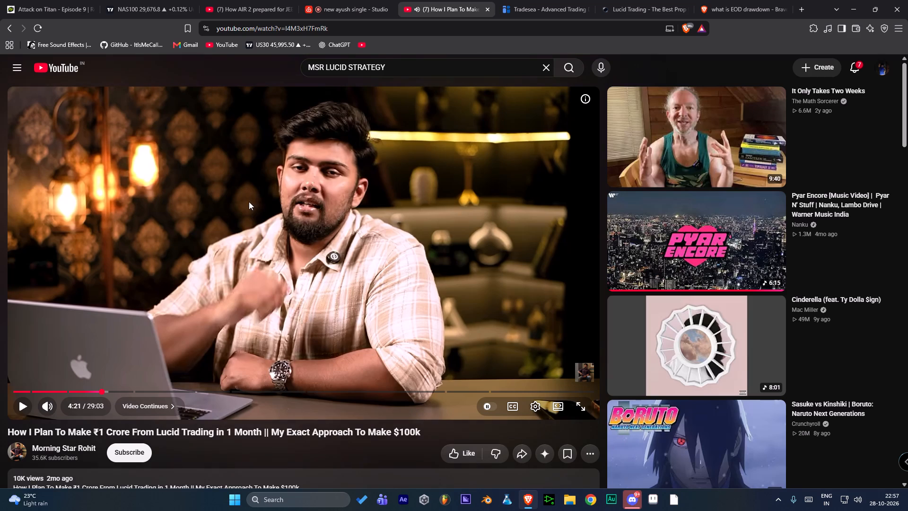
left_click(486, 9)
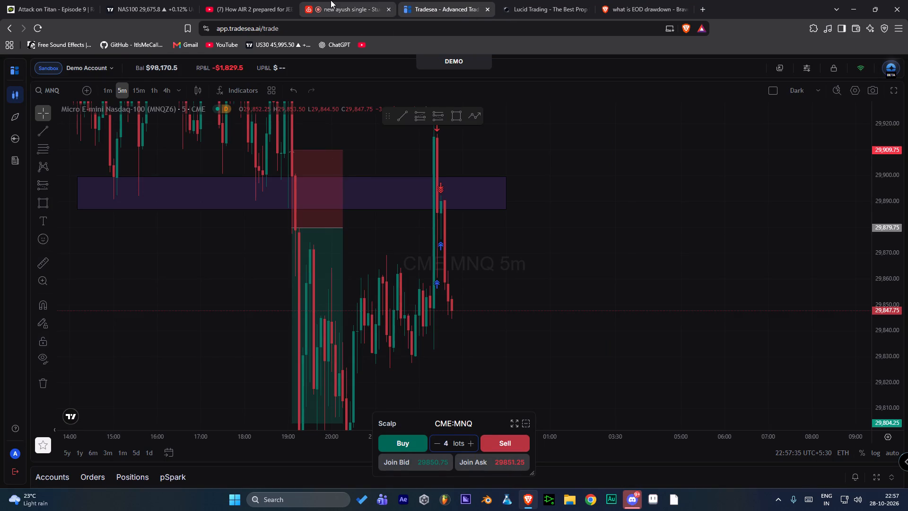
Examine the current price level on the CME:MNQ 5-minute chart relative to the rectangle zone and recent trades.
scroll(638, 270, "down", 1)
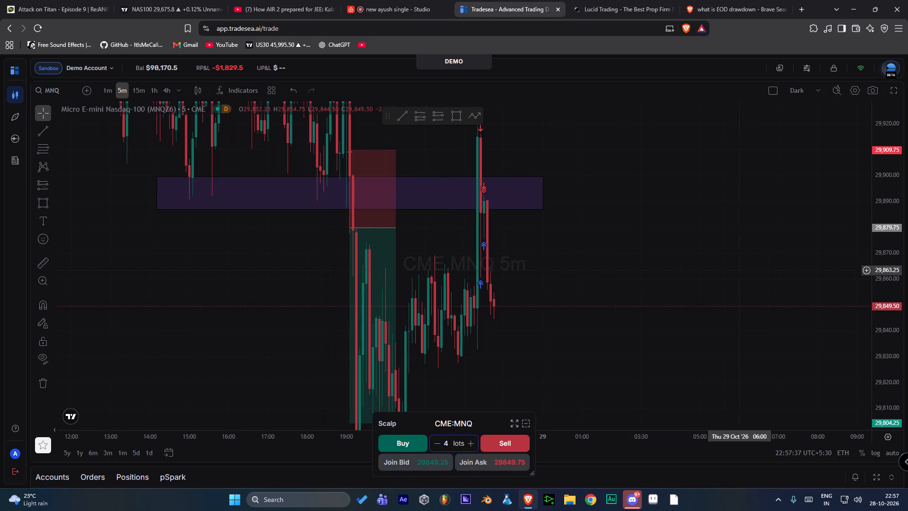
scroll(886, 279, "down", 12)
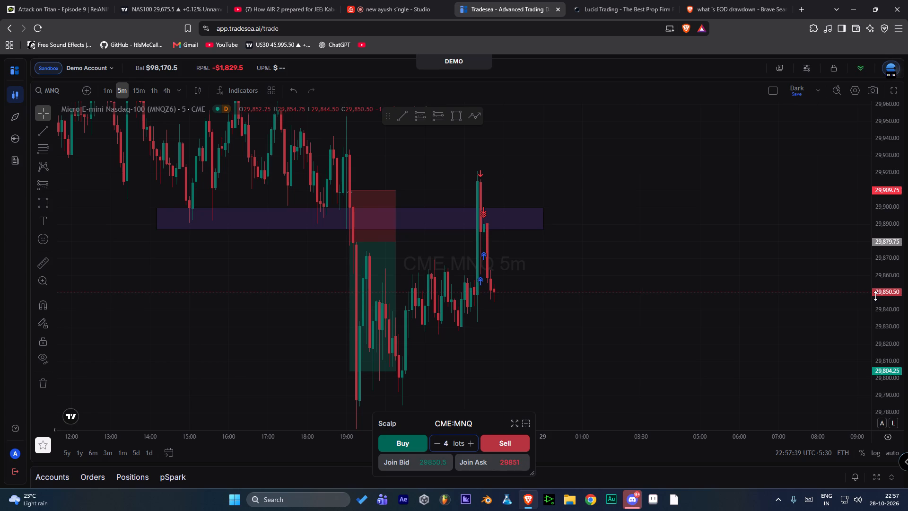
left_click_drag(875, 296, 880, 291)
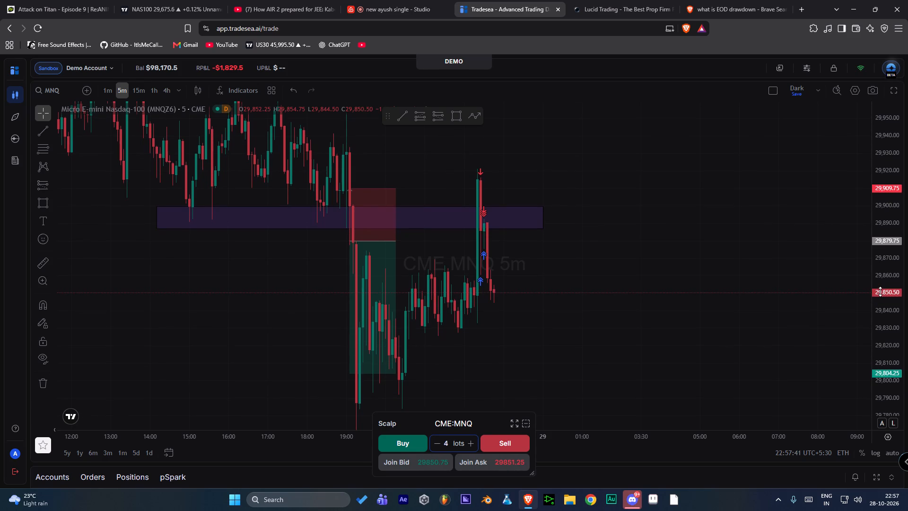
left_click_drag(880, 291, 898, 292)
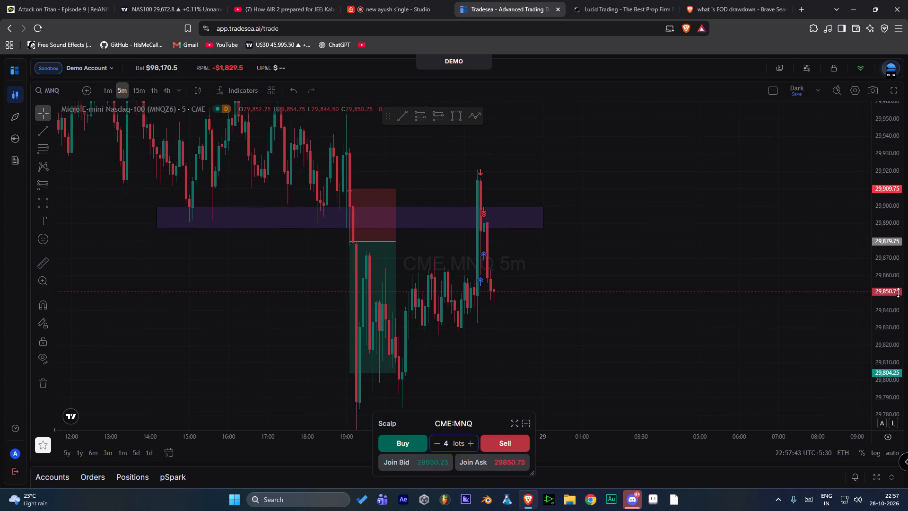
left_click_drag(898, 292, 879, 291)
left_click_drag(875, 291, 883, 291)
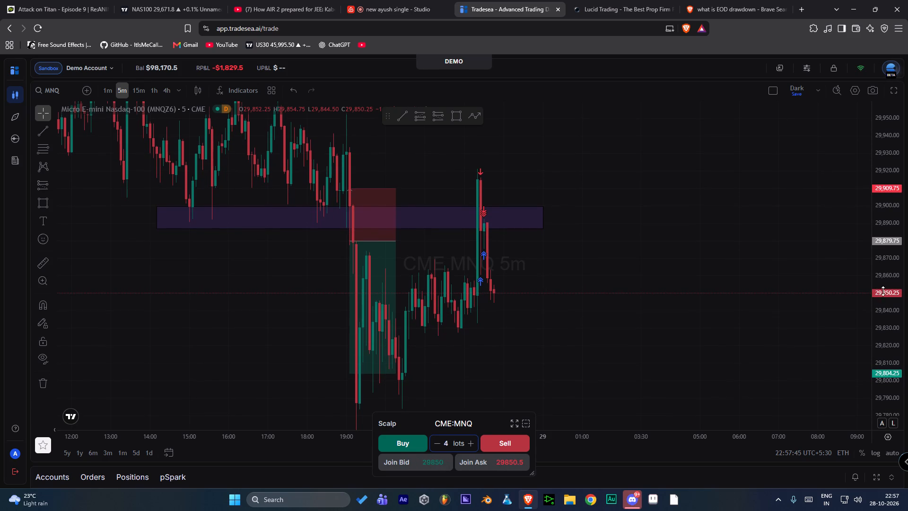
left_click_drag(883, 291, 880, 292)
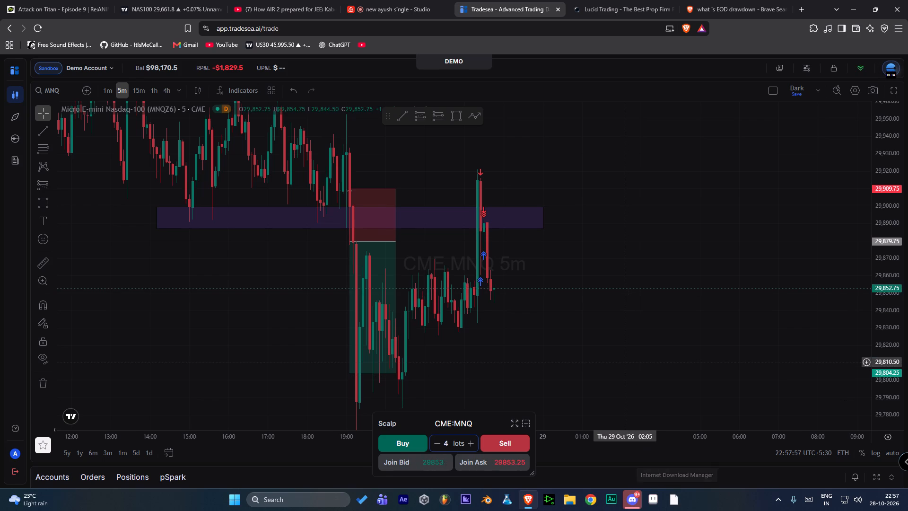
Extend the purple rectangle zone's later edge to about 01:15 on 29 October.
scroll(609, 352, "down", 2)
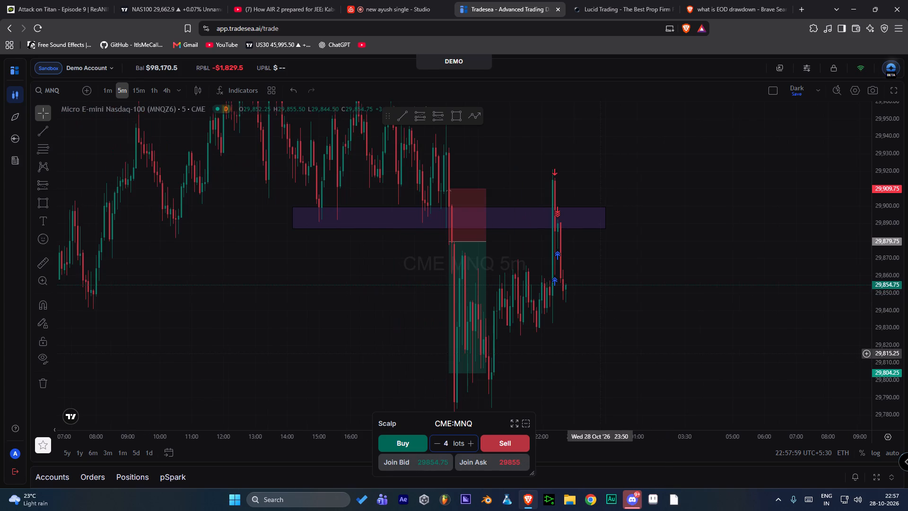
scroll(896, 295, "down", 11)
scroll(772, 281, "up", 3)
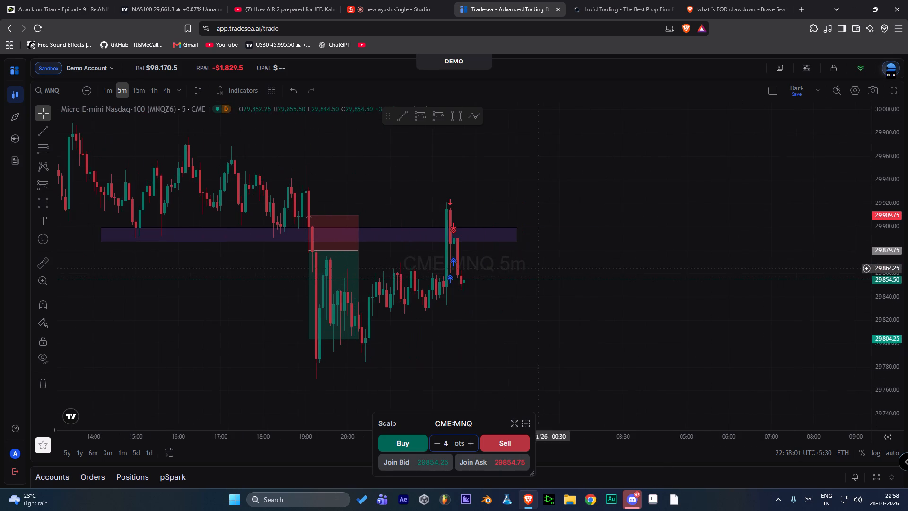
left_click_drag(519, 234, 570, 241)
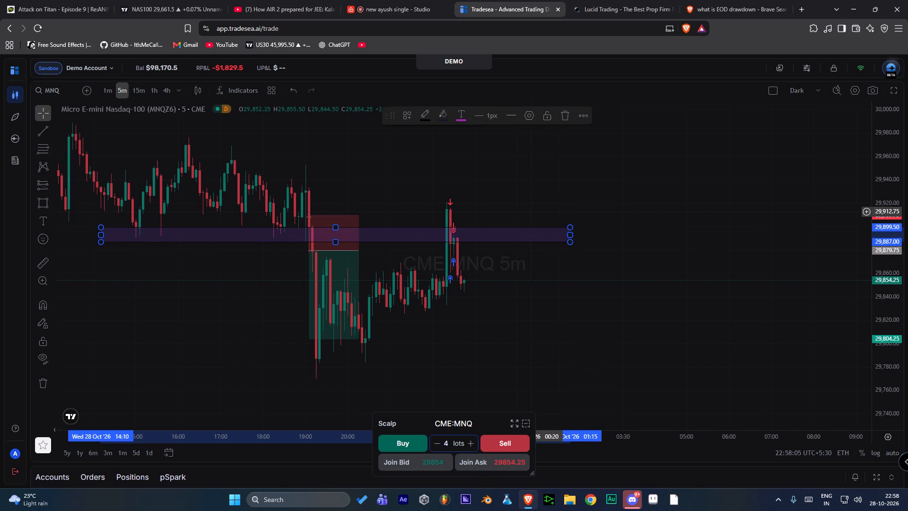